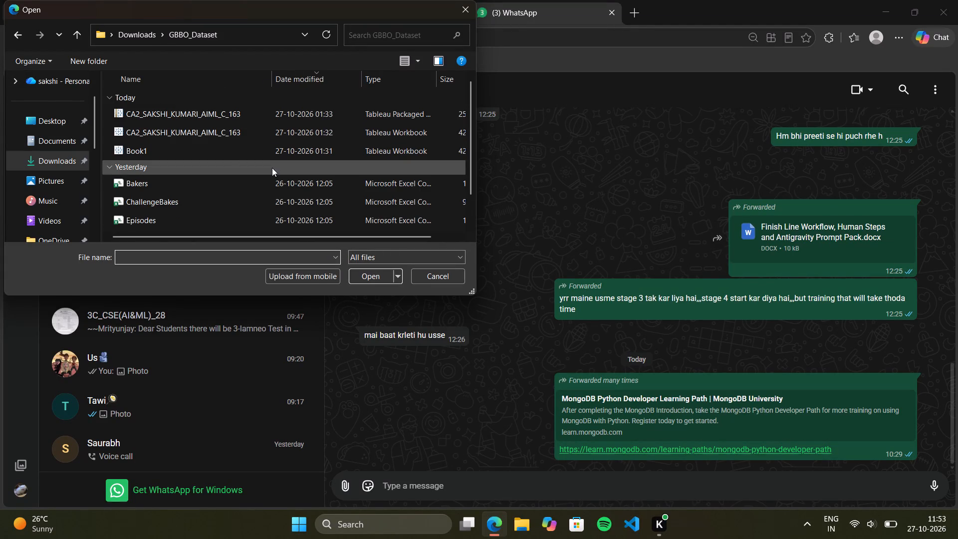
Check the files in the GBBO_Dataset folder, return to the Downloads folder and browse its files for the one to upload.
scroll(231, 162, down, 1)
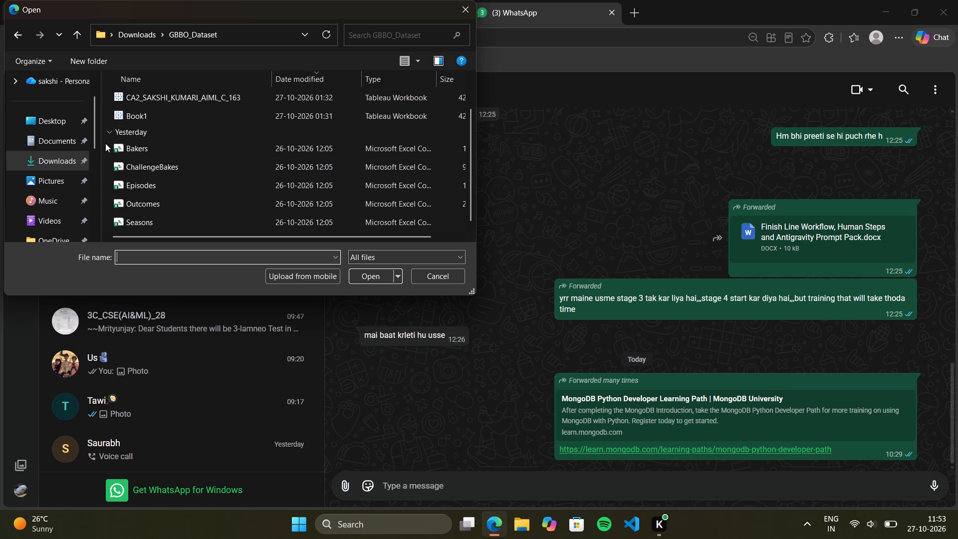
click(14, 36)
scroll(216, 164, down, 1)
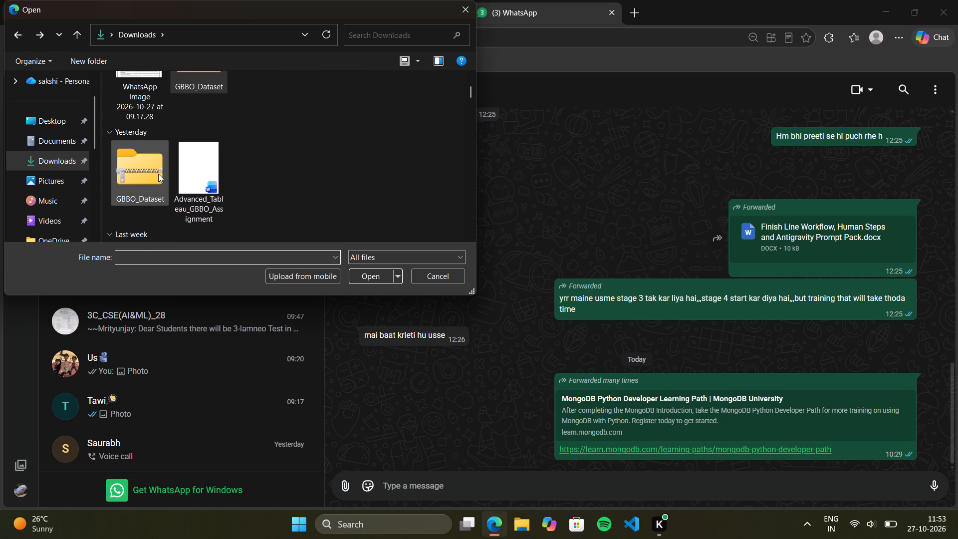
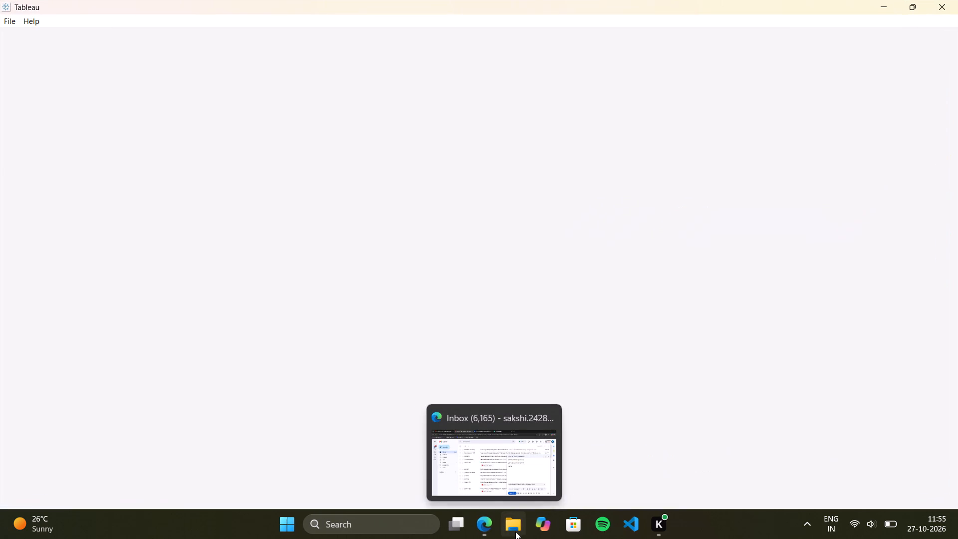
Switch to File Explorer and open the CA2 packaged Tableau workbook from the GBBO_Dataset folder.
click(515, 532)
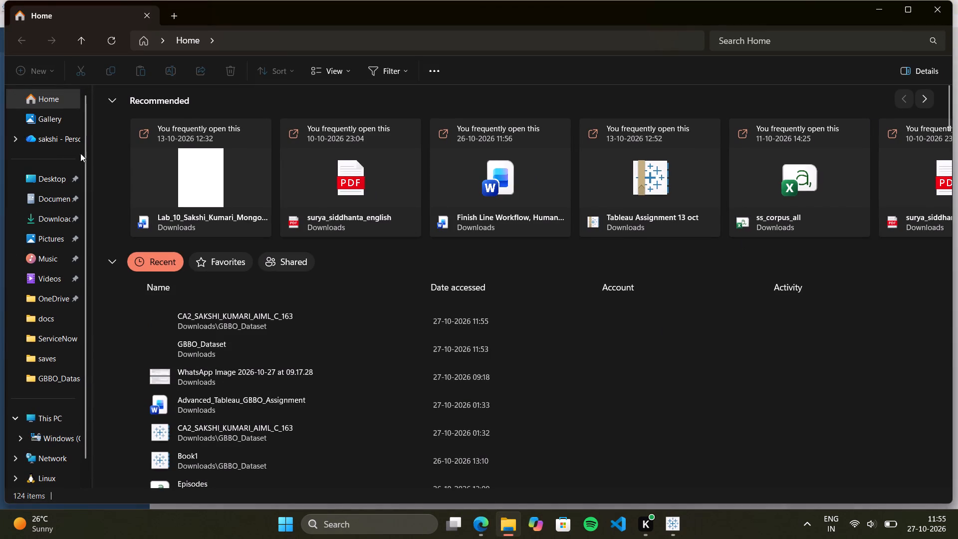
click(66, 373)
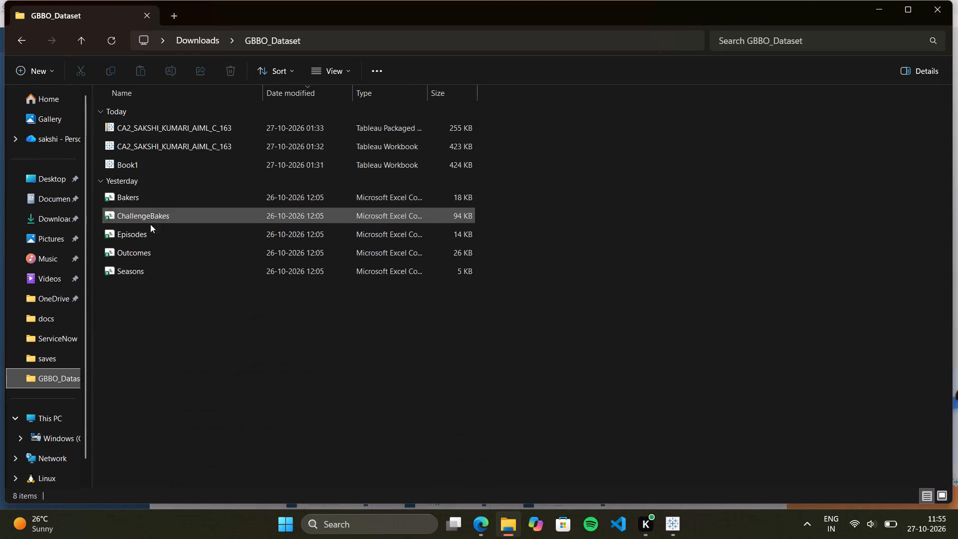
double_click(139, 125)
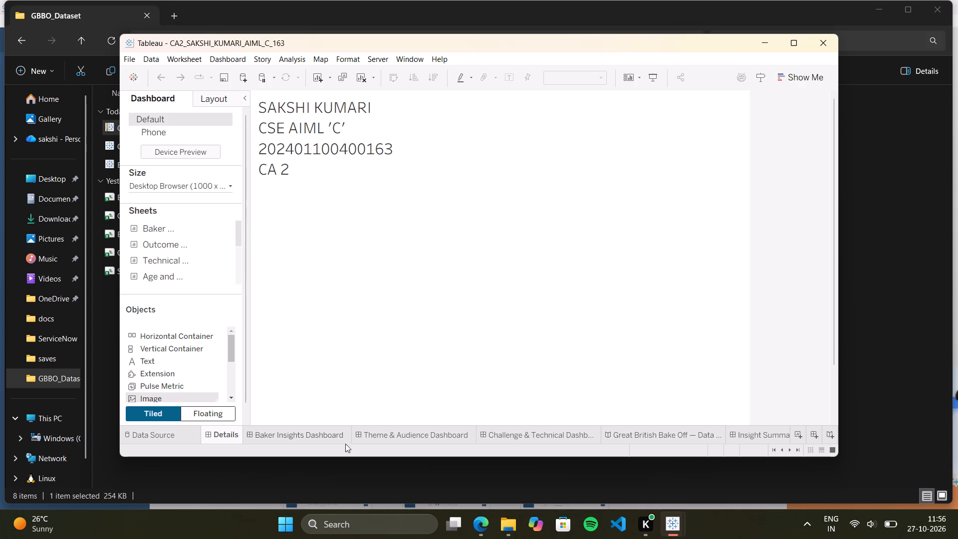
Look through the Baker Insights, Theme & Audience and Challenge & Technical dashboards, the data story's points and the Details dashboard.
click(308, 440)
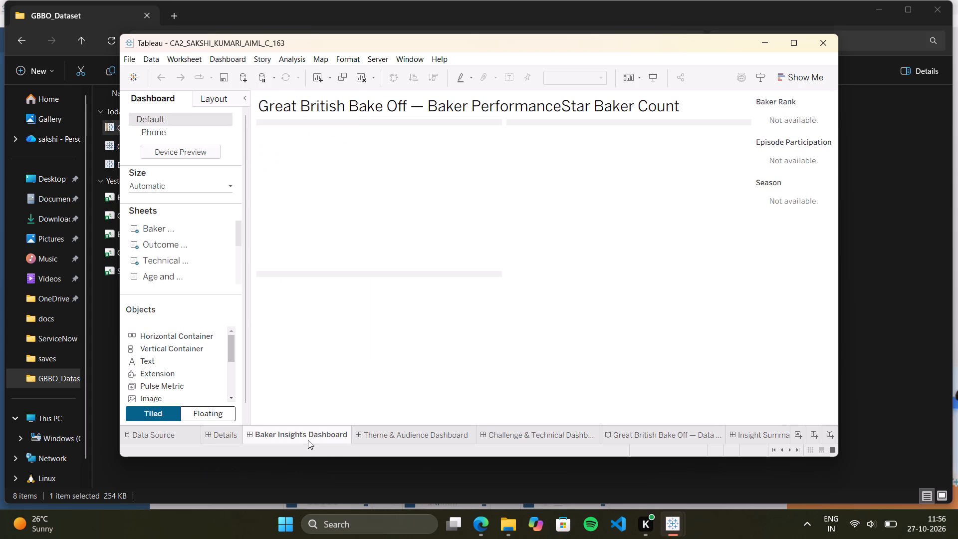
click(421, 433)
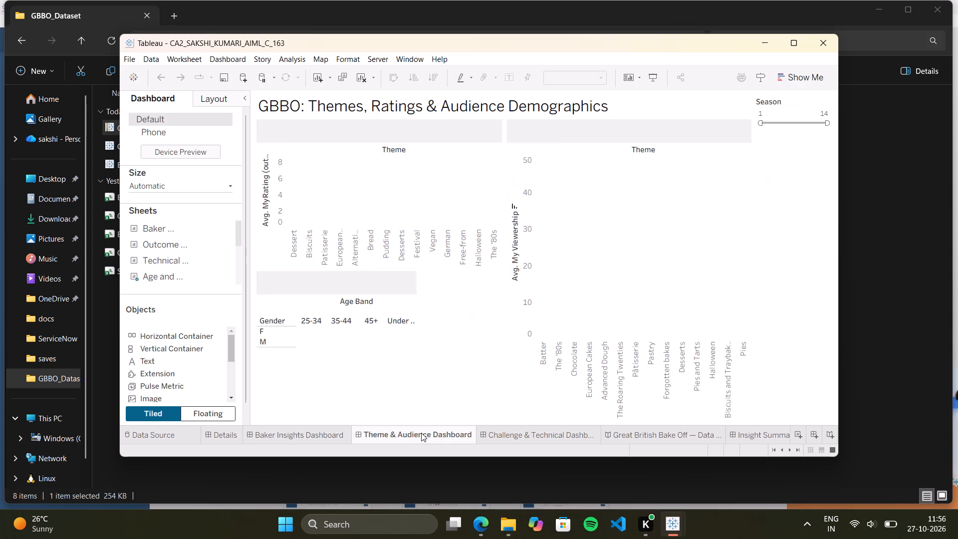
click(537, 430)
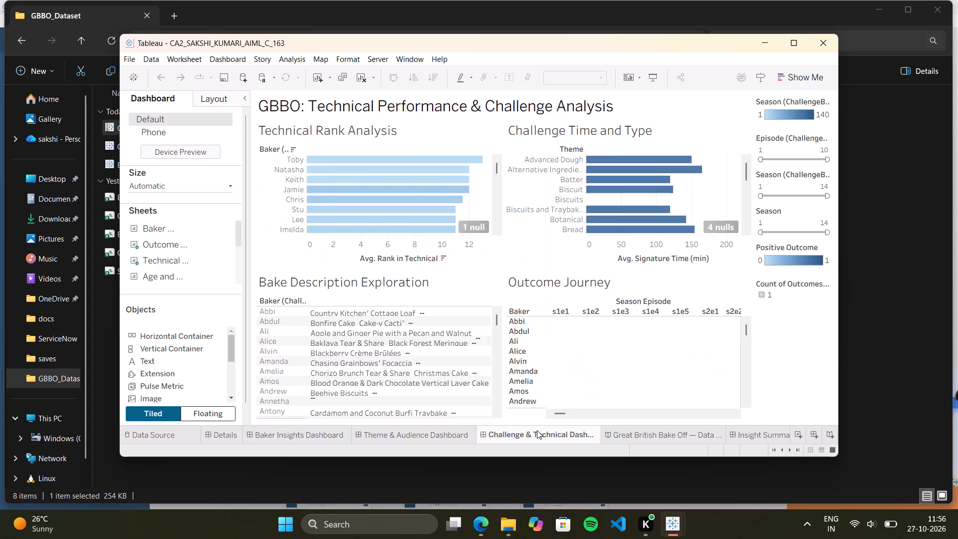
click(647, 435)
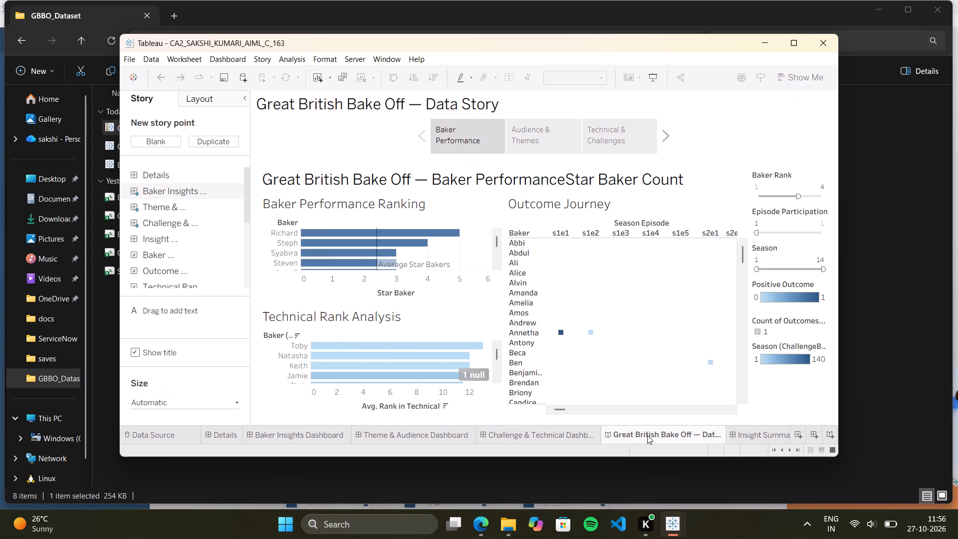
click(534, 132)
click(618, 131)
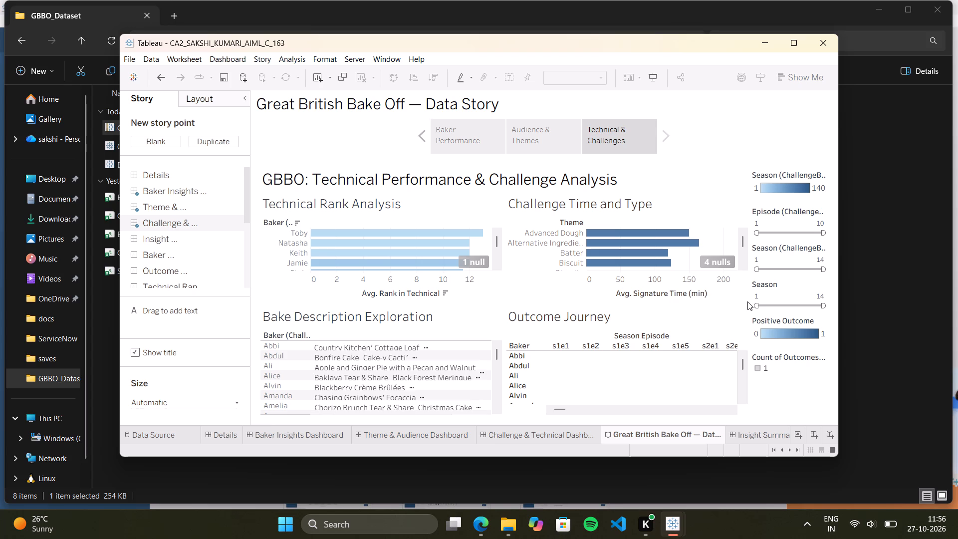
click(216, 435)
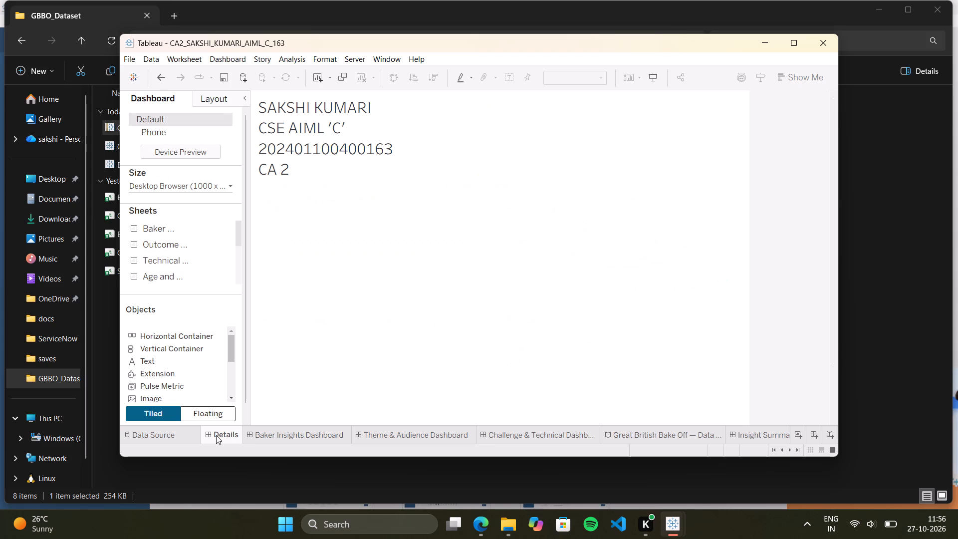
click(260, 438)
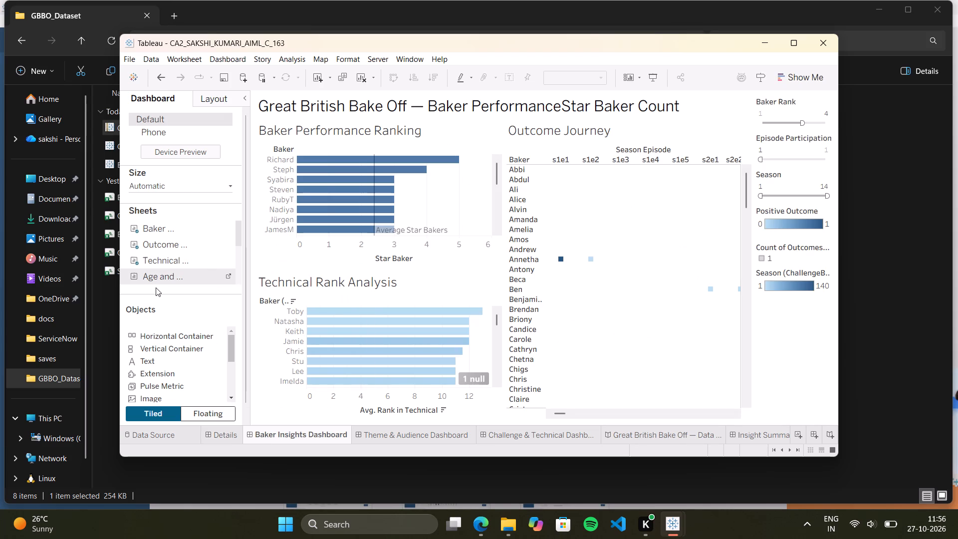
scroll(156, 287, up, 1)
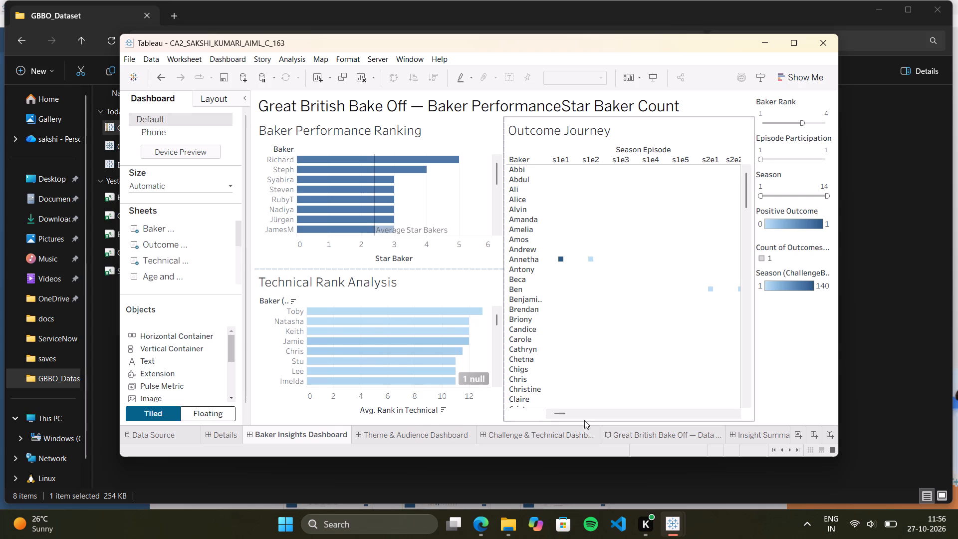
Recolour the bars of the Baker Performance Ranking worksheet purple.
scroll(758, 430, left, 1)
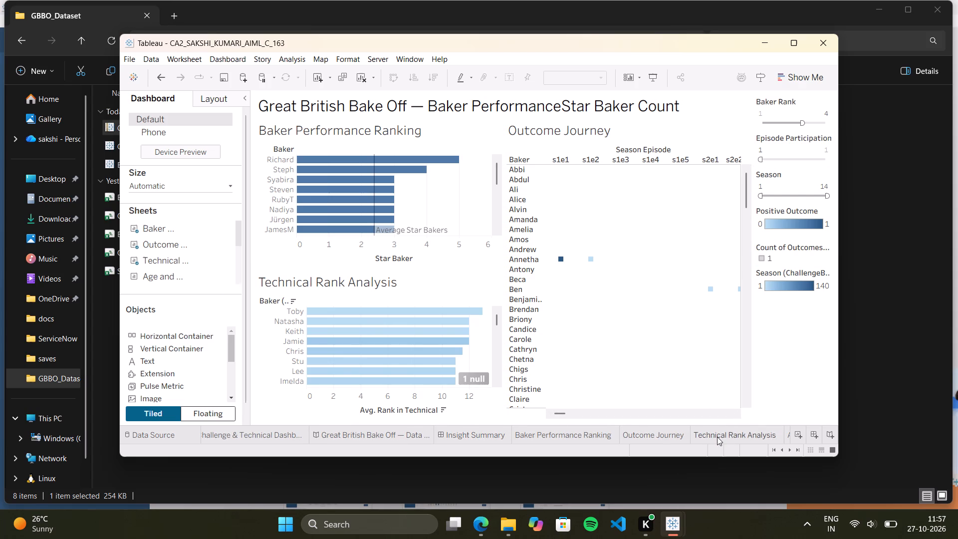
click(528, 439)
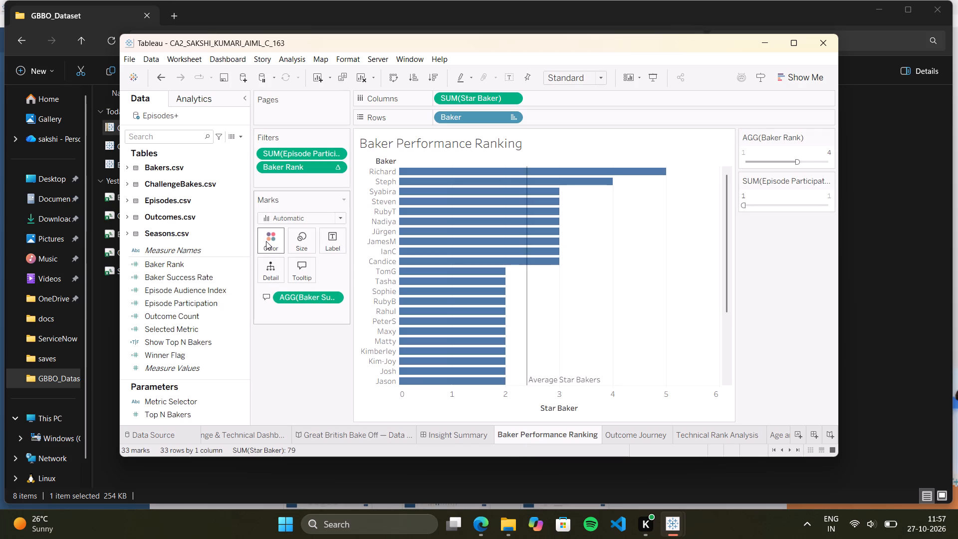
click(266, 241)
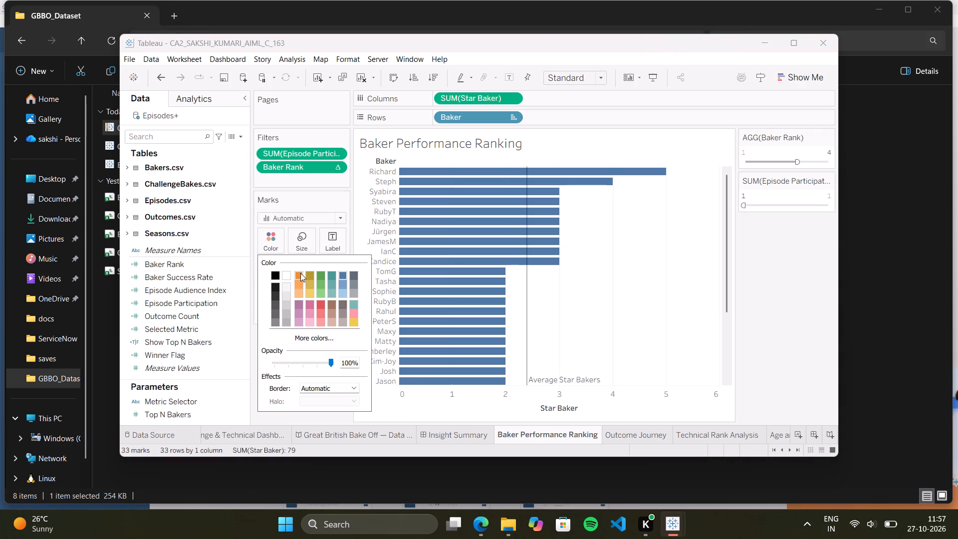
click(300, 307)
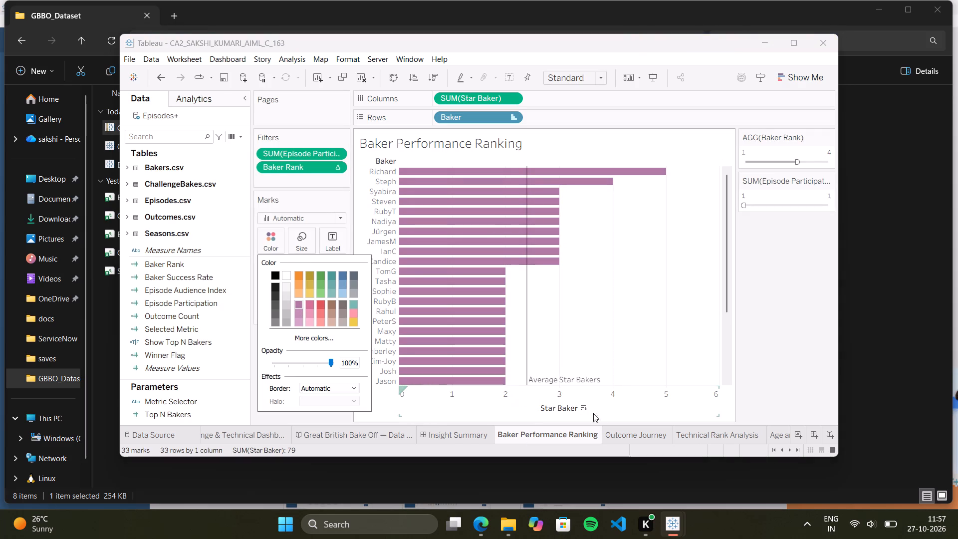
In the Outcome Journey worksheet, change the Positive Outcome colour scale to a custom sequential palette ending in light purple #C290B4.
click(611, 435)
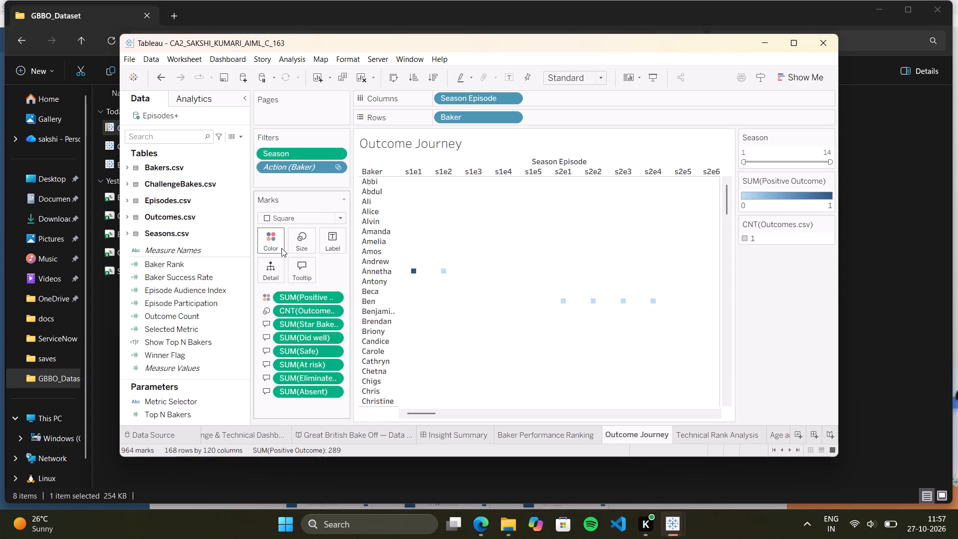
click(271, 246)
click(271, 246)
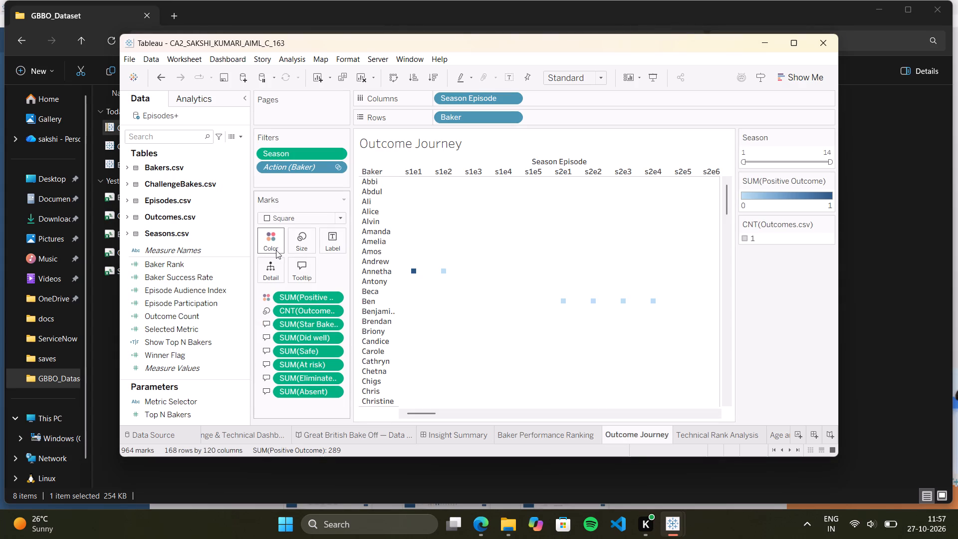
click(275, 247)
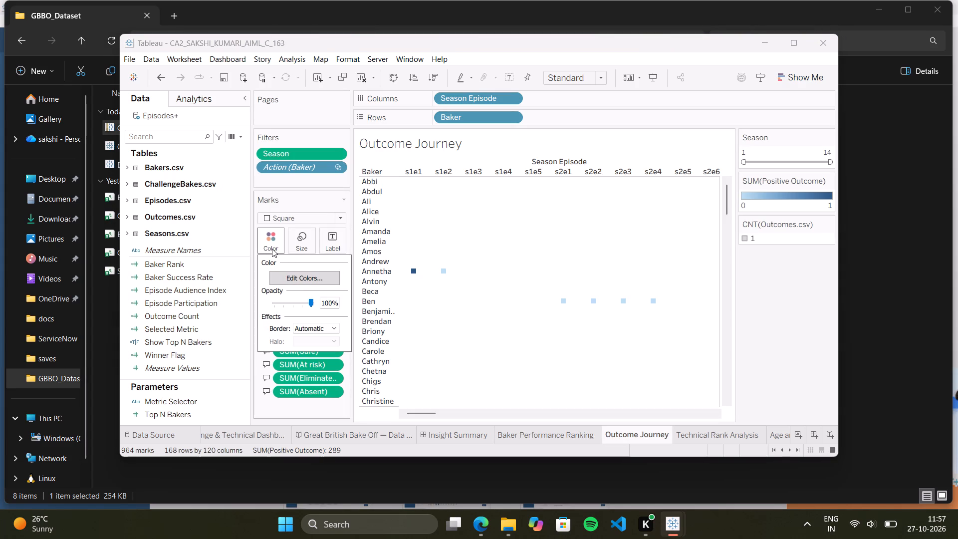
click(272, 249)
click(272, 249)
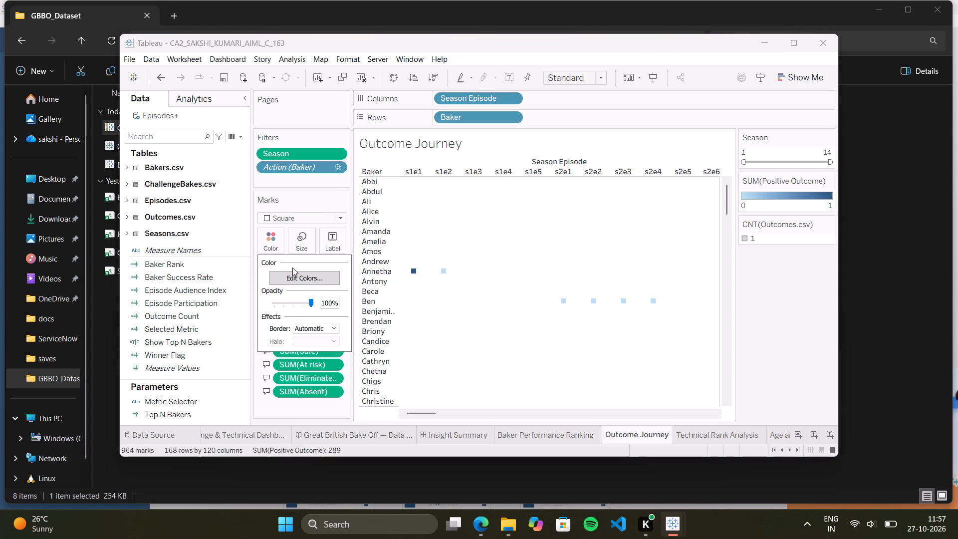
click(301, 275)
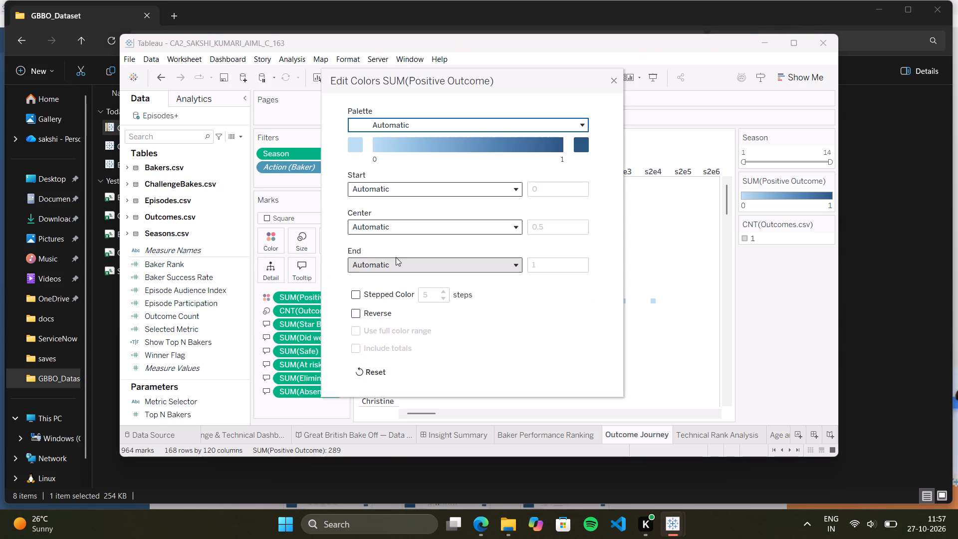
click(574, 143)
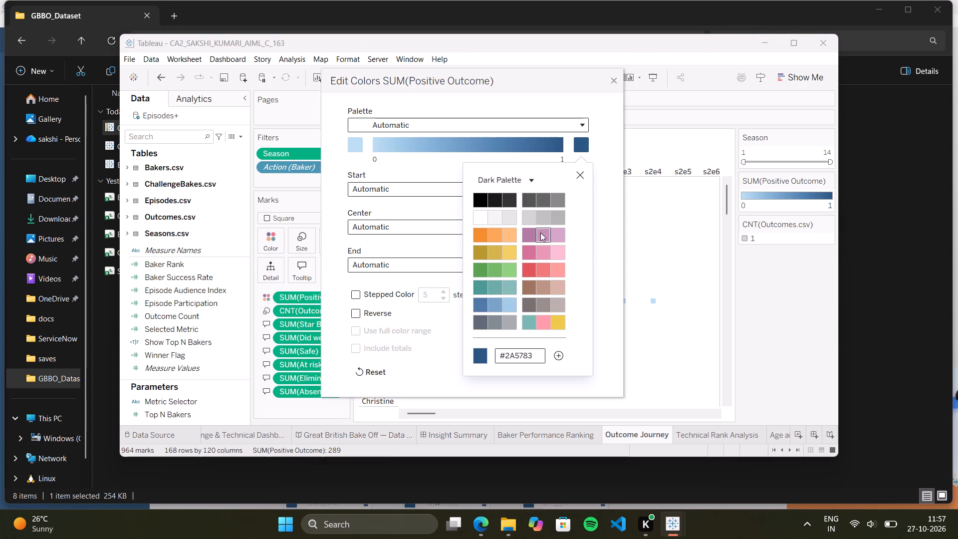
click(540, 233)
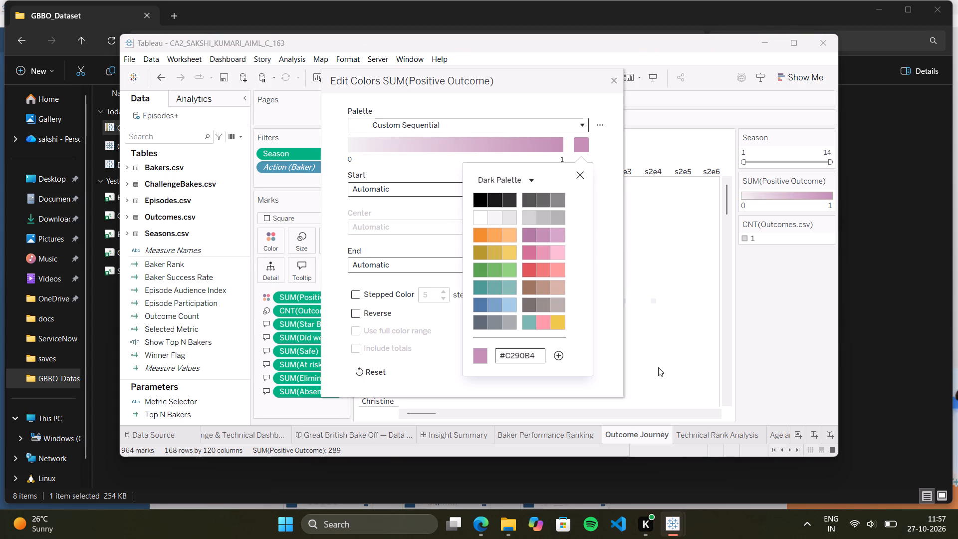
click(658, 367)
click(582, 174)
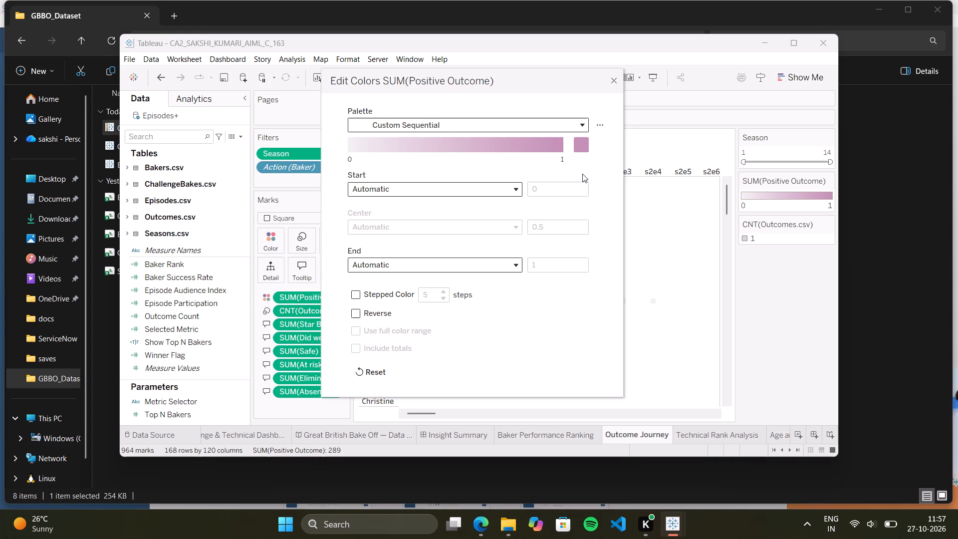
click(613, 84)
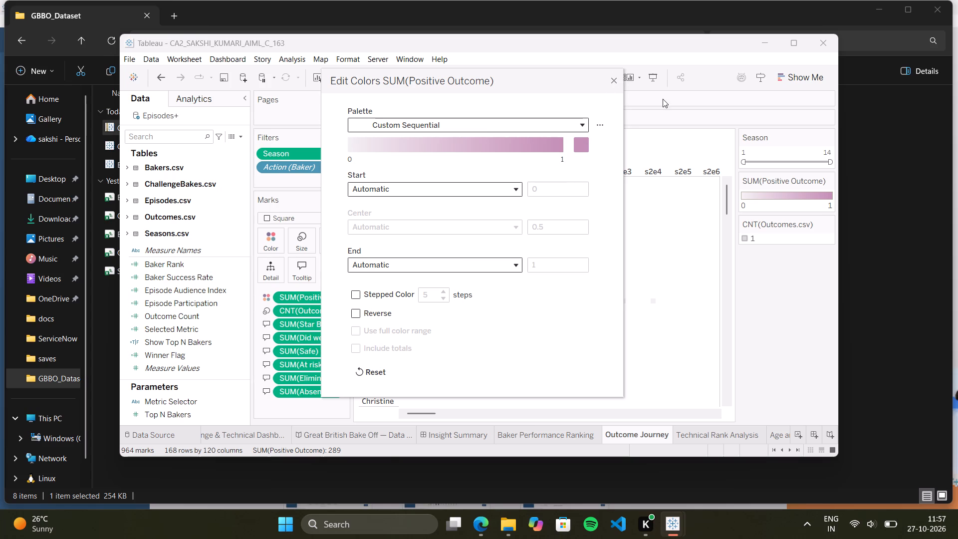
click(615, 81)
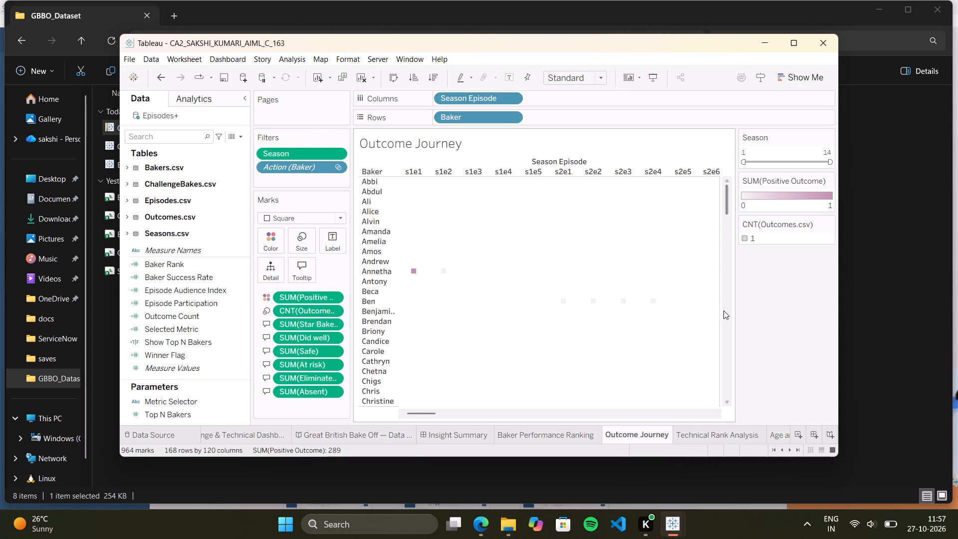
Narrow the Outcome Journey worksheet's Season filter to the range 1 to 4.
click(762, 165)
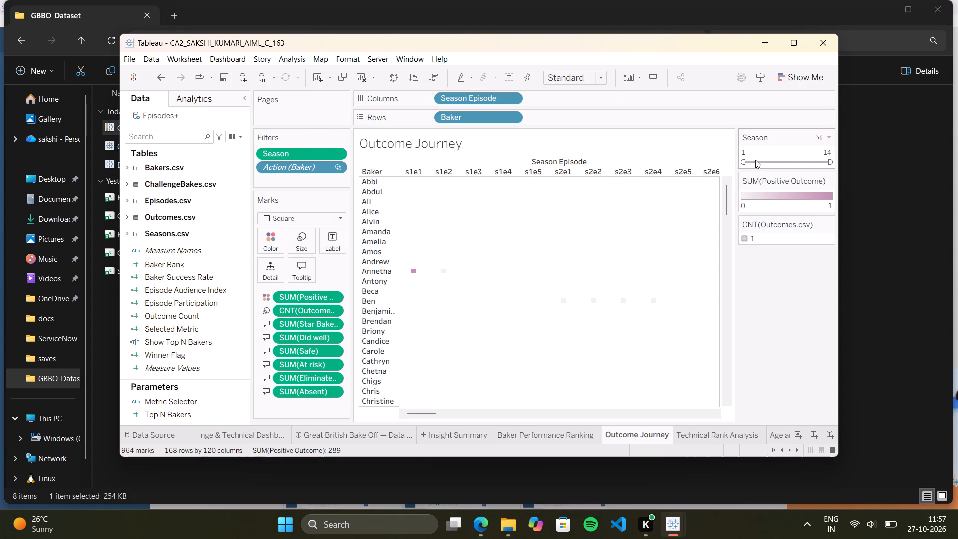
click(754, 158)
drag(746, 162, 765, 161)
drag(831, 164, 771, 162)
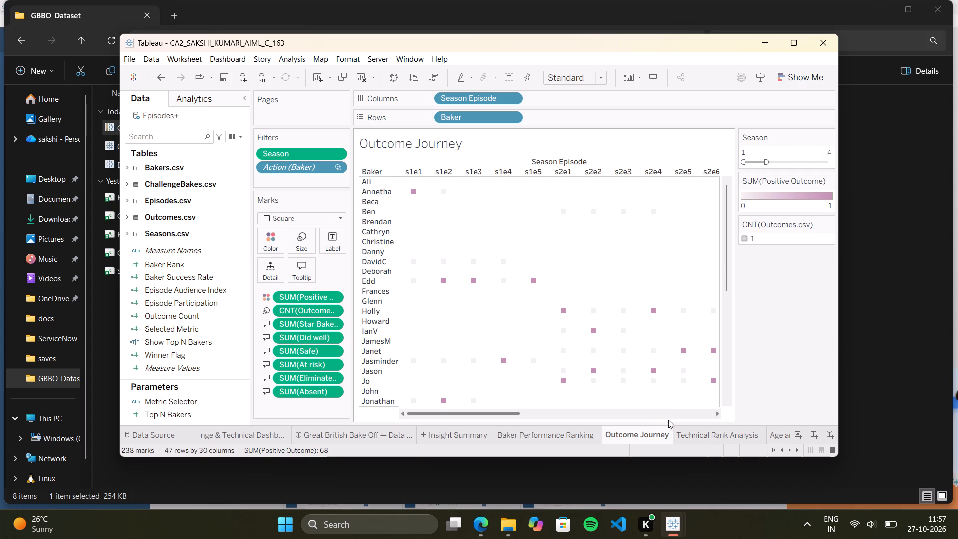
In the Technical Rank Analysis worksheet, change the Season colour scale to a custom sequential palette ending in purple #B07AA1.
click(685, 432)
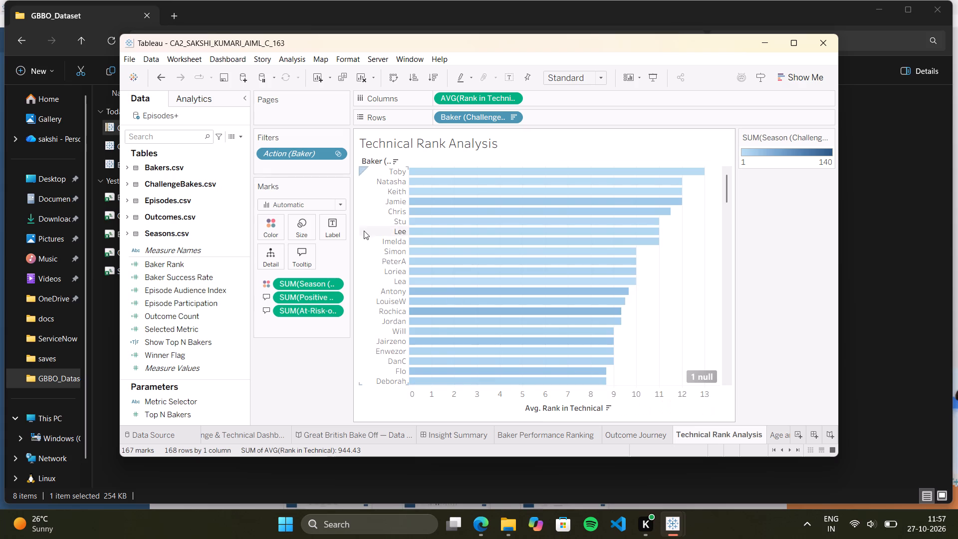
click(275, 225)
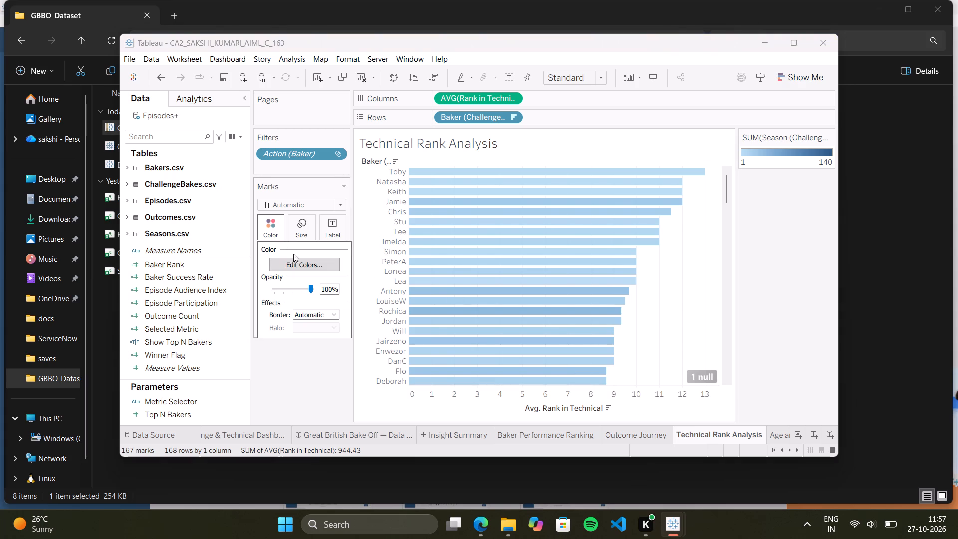
click(296, 258)
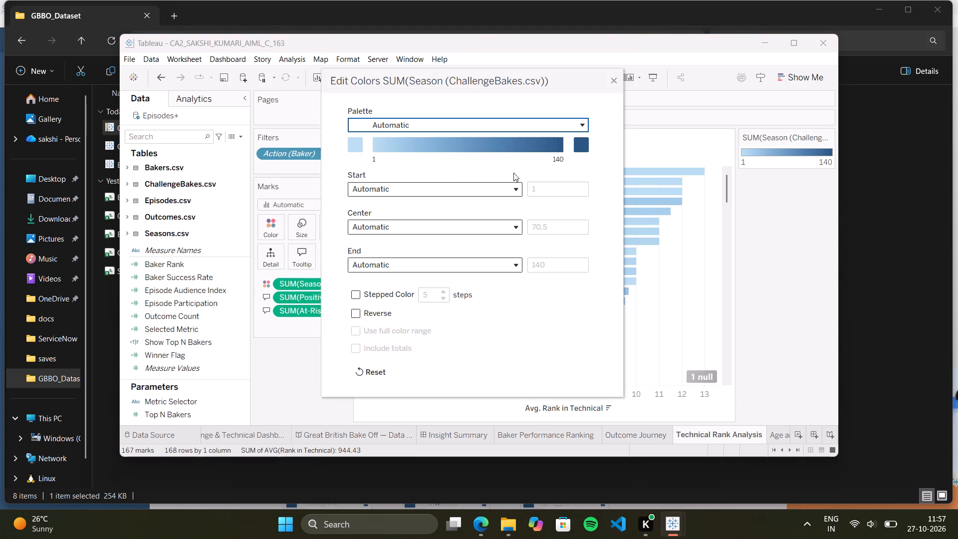
click(579, 148)
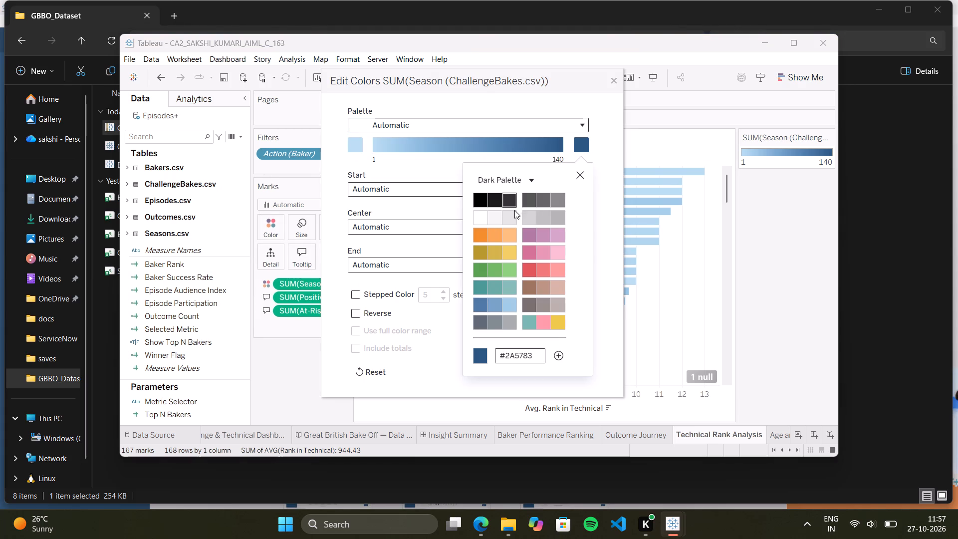
click(531, 238)
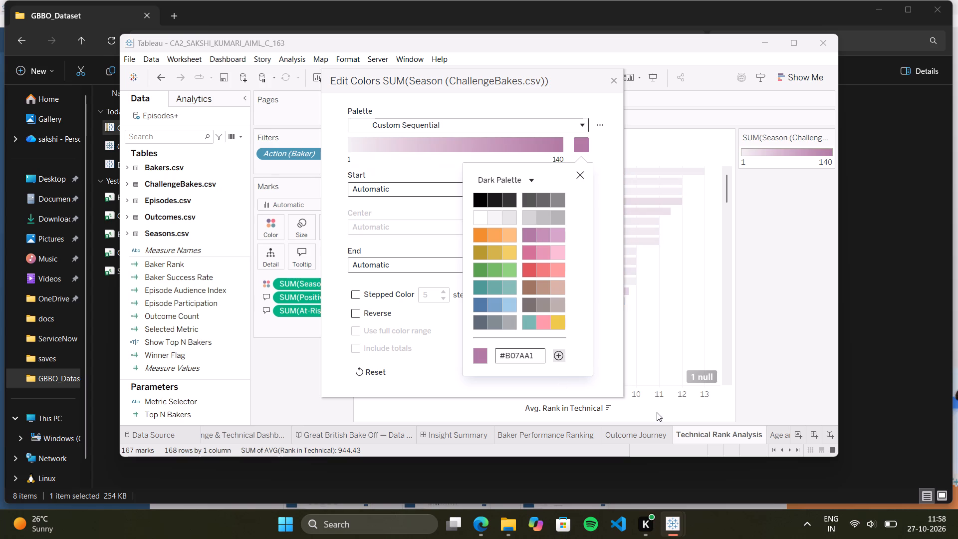
click(581, 176)
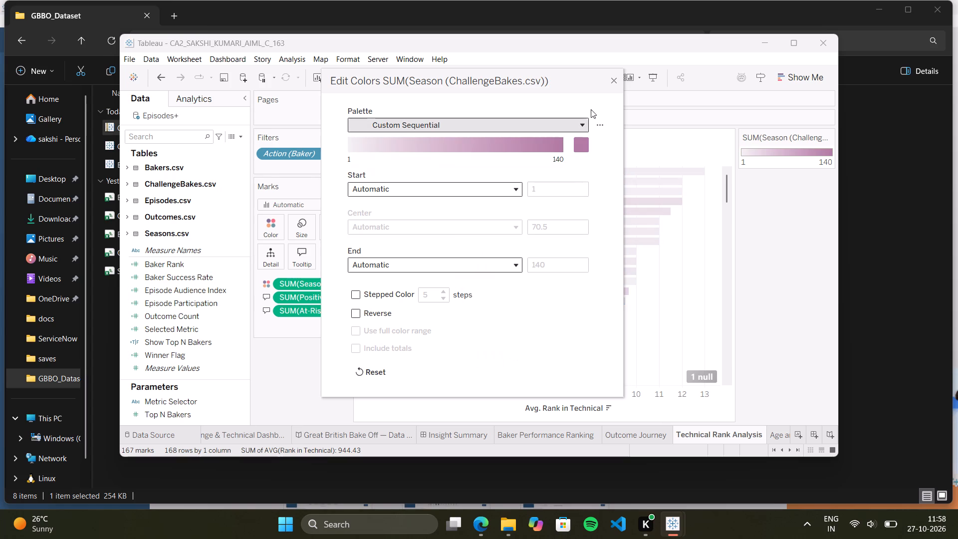
click(614, 81)
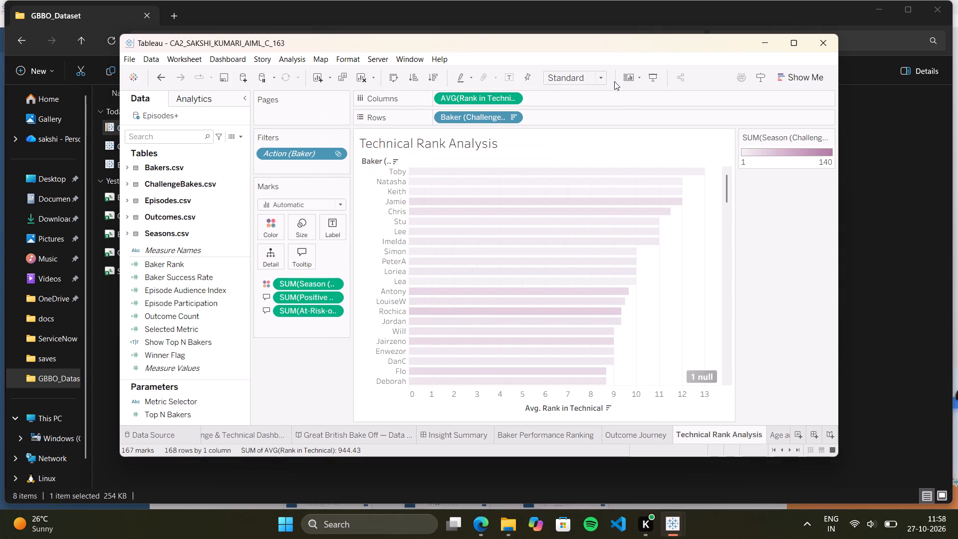
click(804, 154)
click(804, 154)
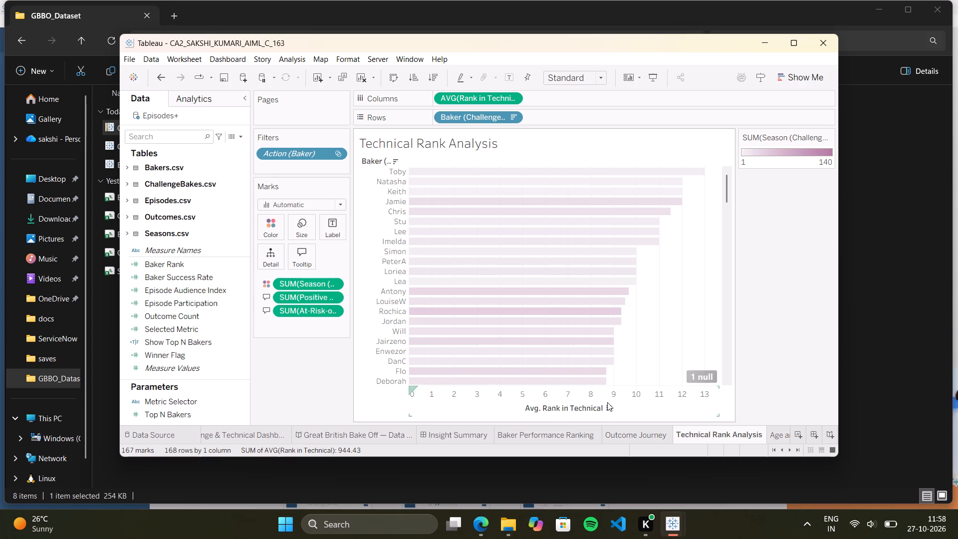
Recolour the bars of the Theme and Audience worksheet purple.
scroll(706, 439, left, 1)
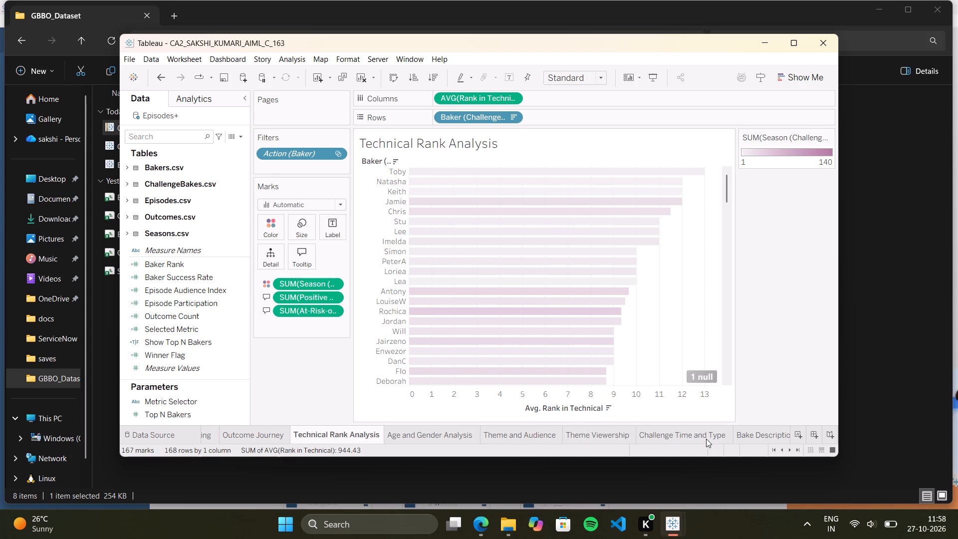
click(465, 442)
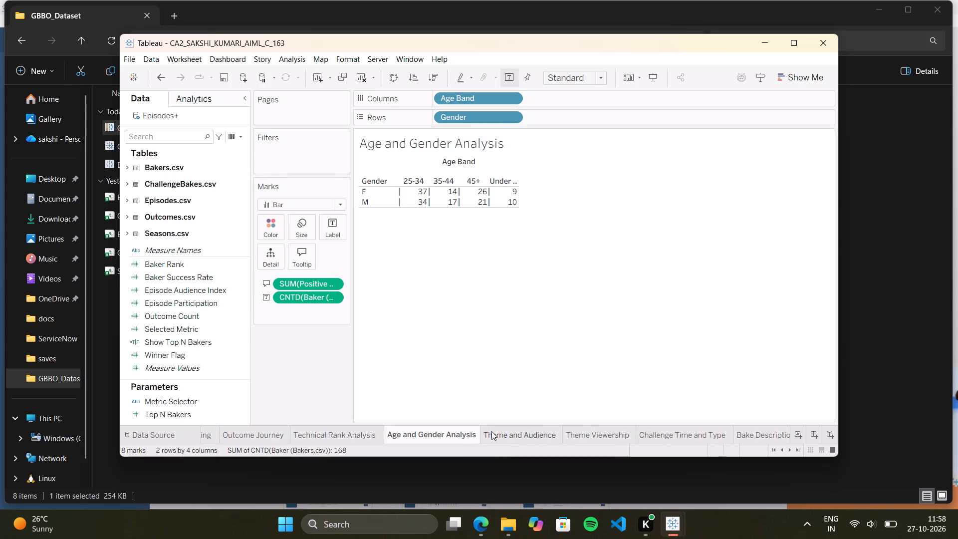
click(495, 431)
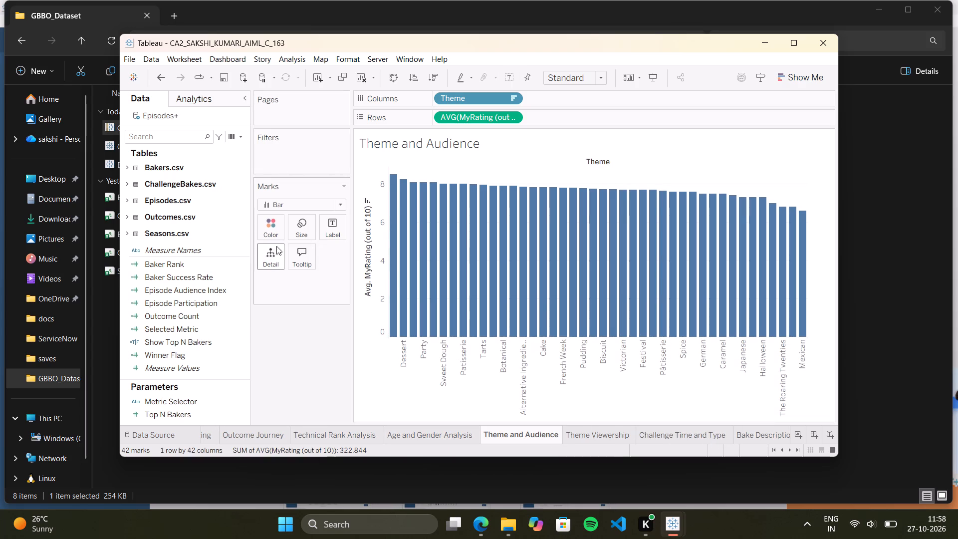
click(279, 232)
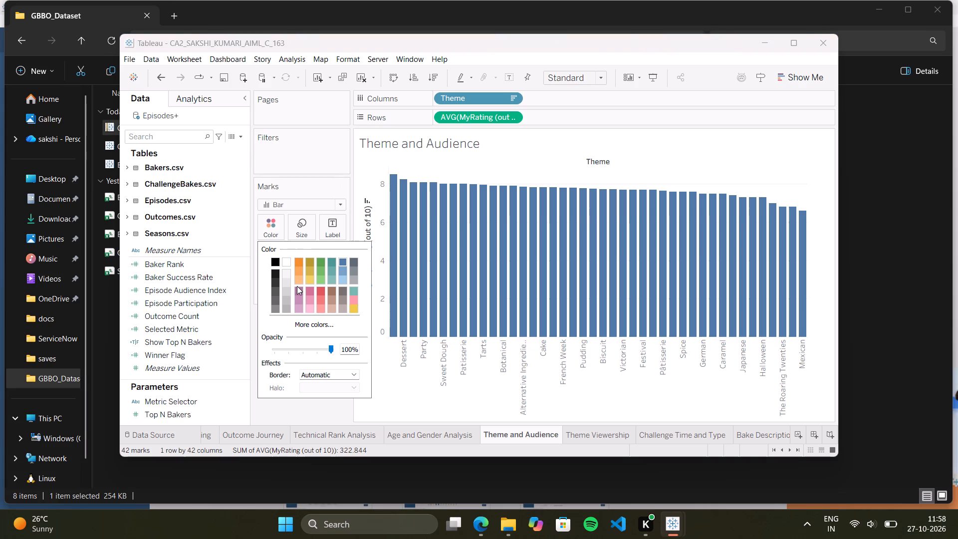
click(297, 286)
click(299, 287)
Recolour the bars of the Theme Viewership worksheet the same purple.
click(604, 438)
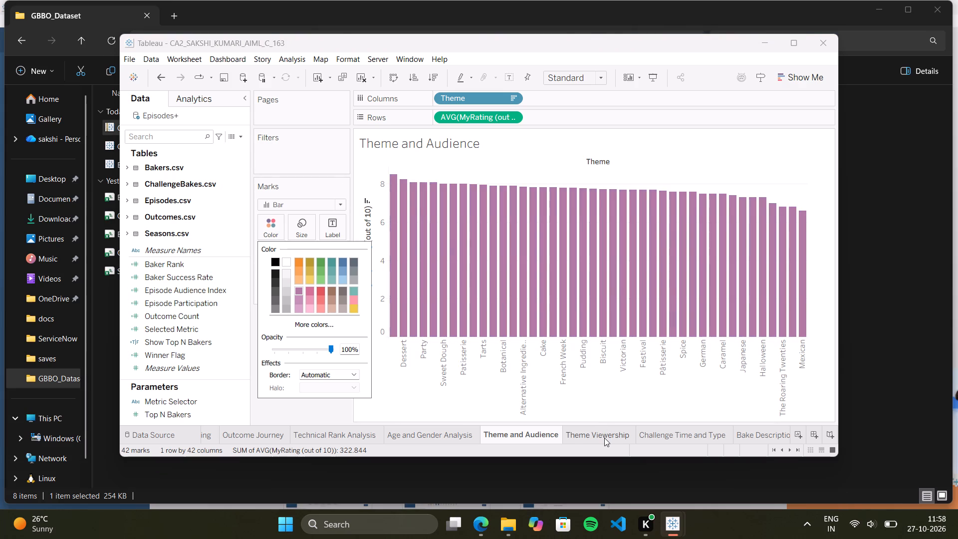
click(269, 230)
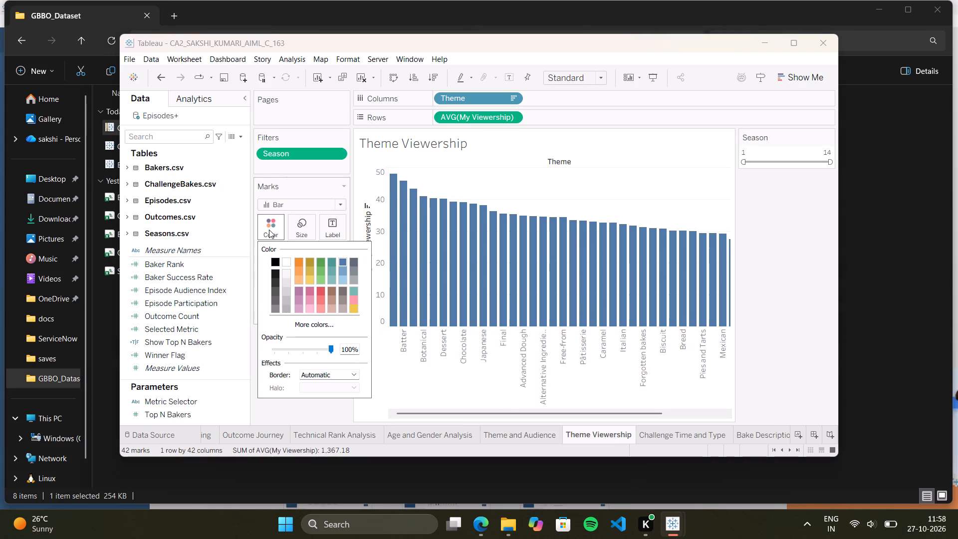
click(299, 292)
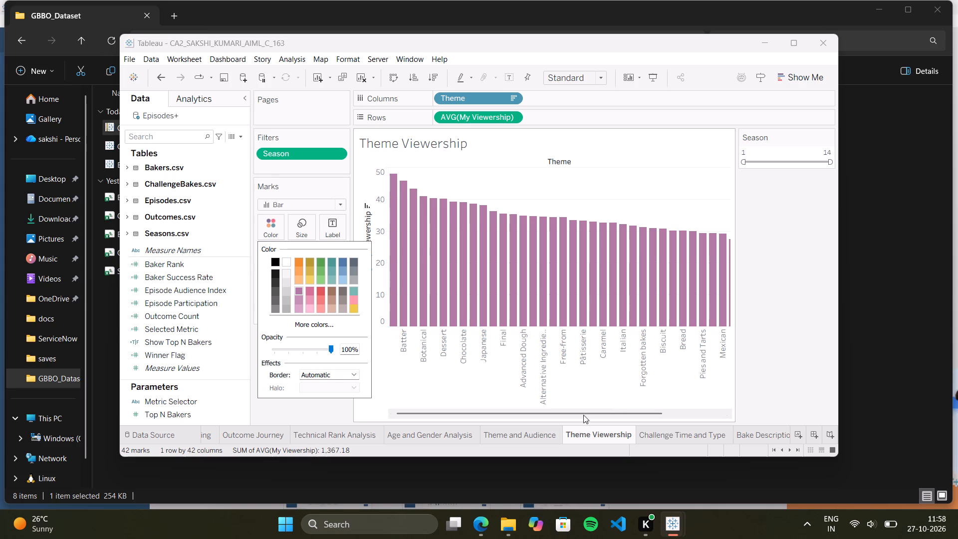
Recolour the bars of the Challenge Time and Type worksheet the same purple.
click(648, 433)
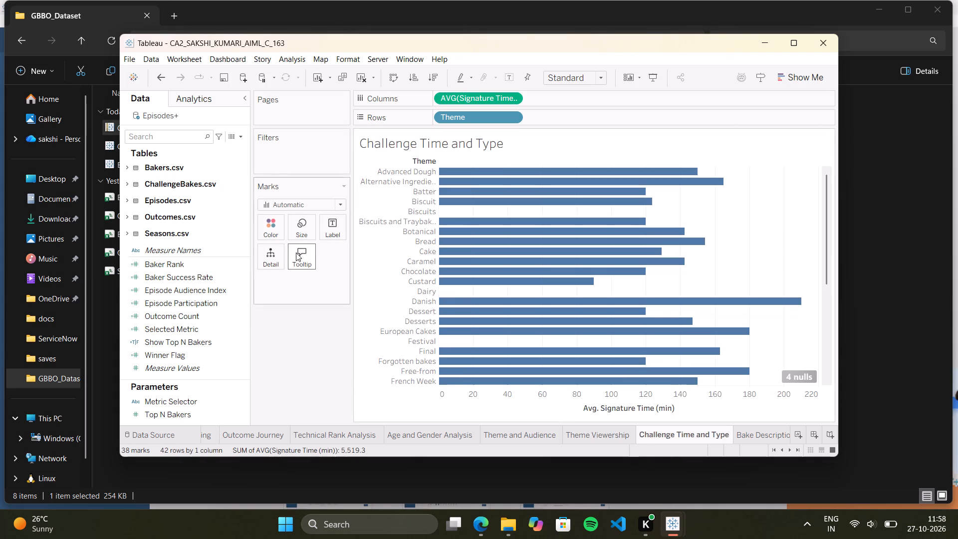
click(272, 230)
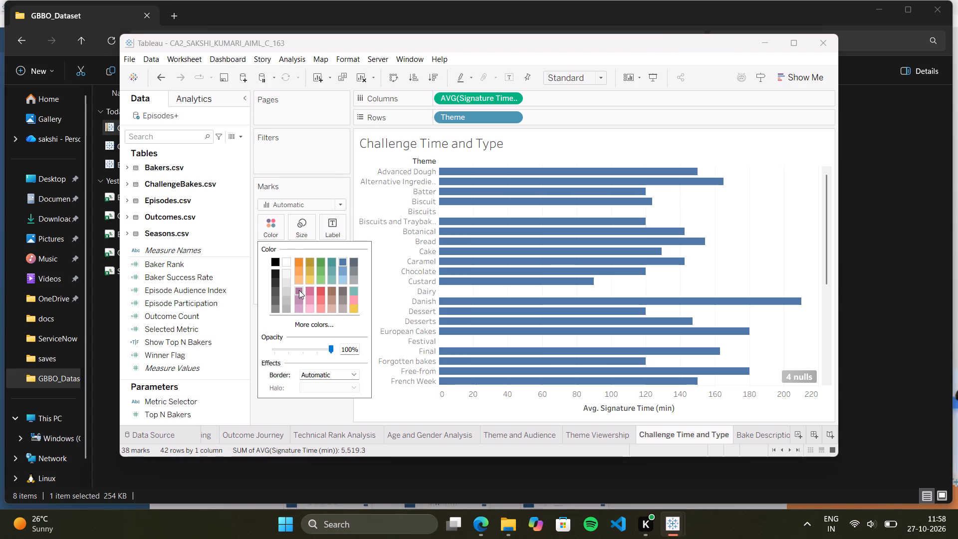
click(297, 292)
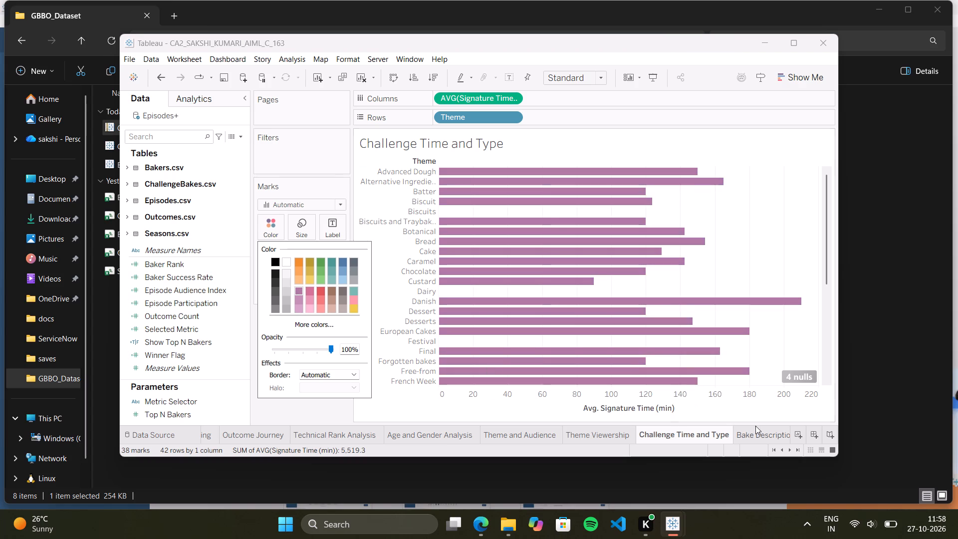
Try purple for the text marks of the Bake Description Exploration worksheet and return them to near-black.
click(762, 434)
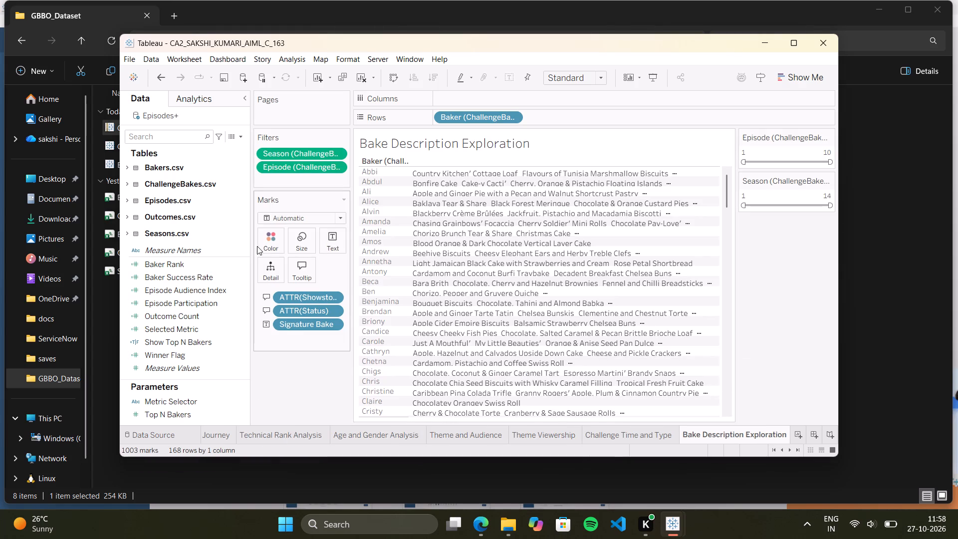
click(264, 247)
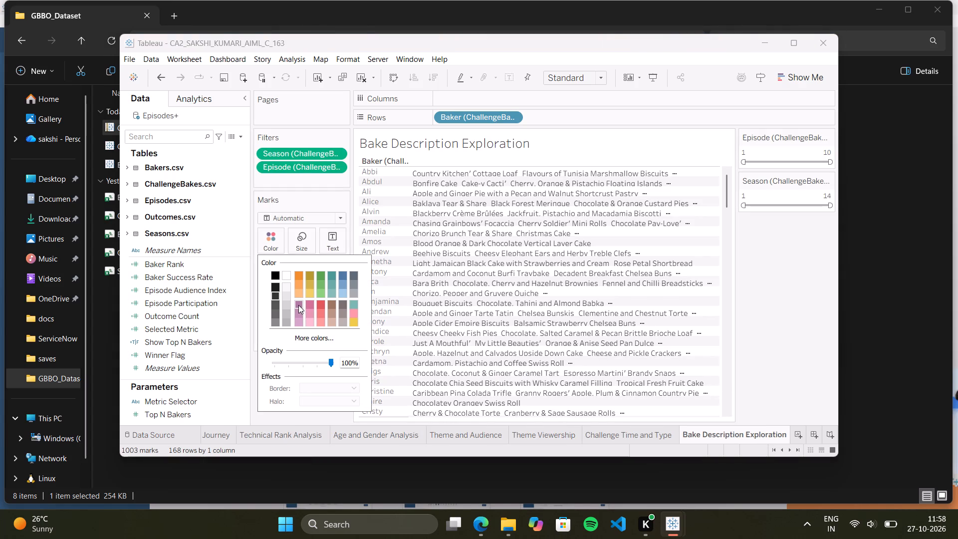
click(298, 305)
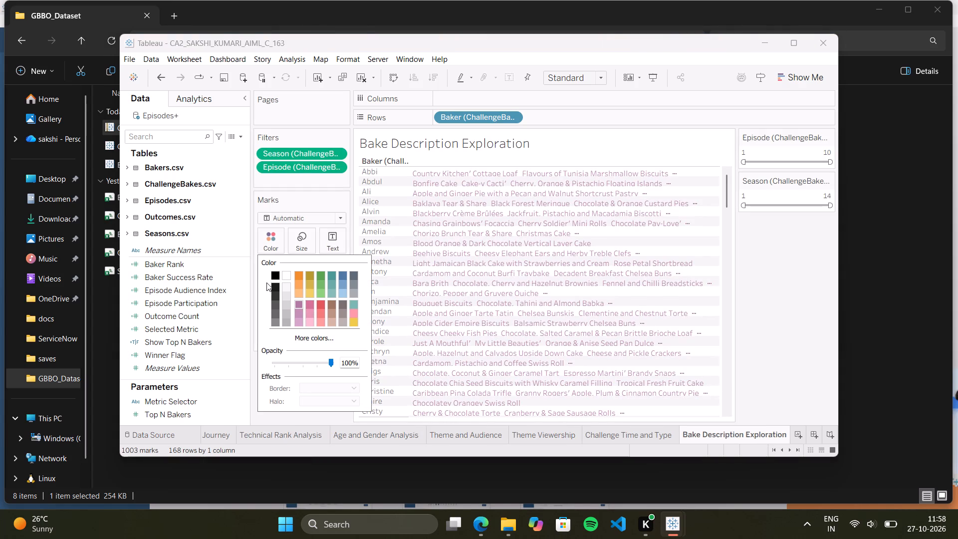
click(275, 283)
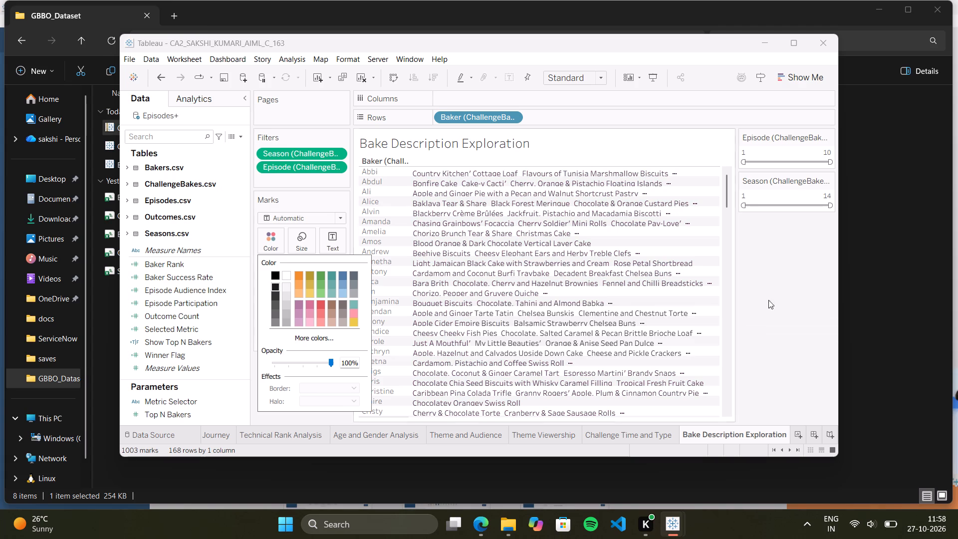
Recolour the bars of the LOD Verification worksheet the same purple.
scroll(706, 436, left, 1)
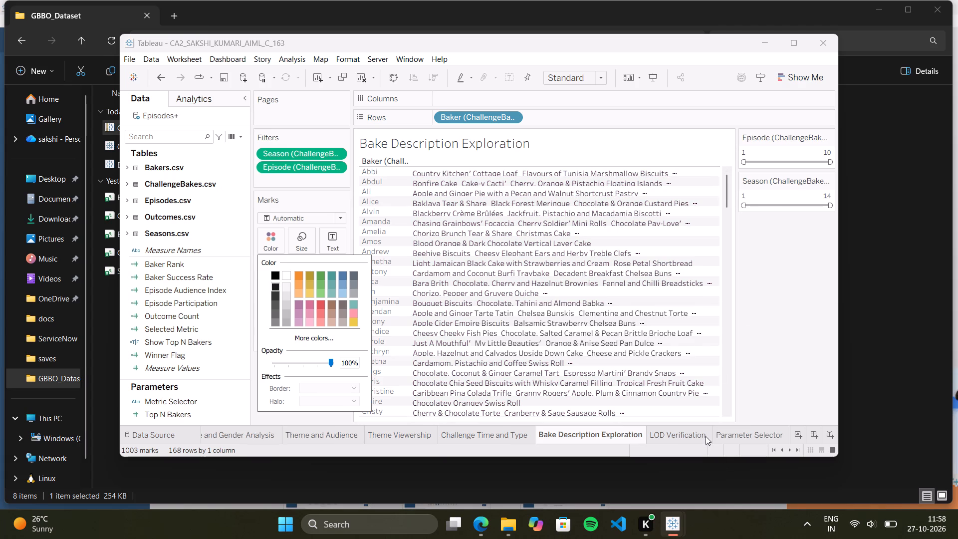
scroll(706, 436, left, 1)
click(691, 436)
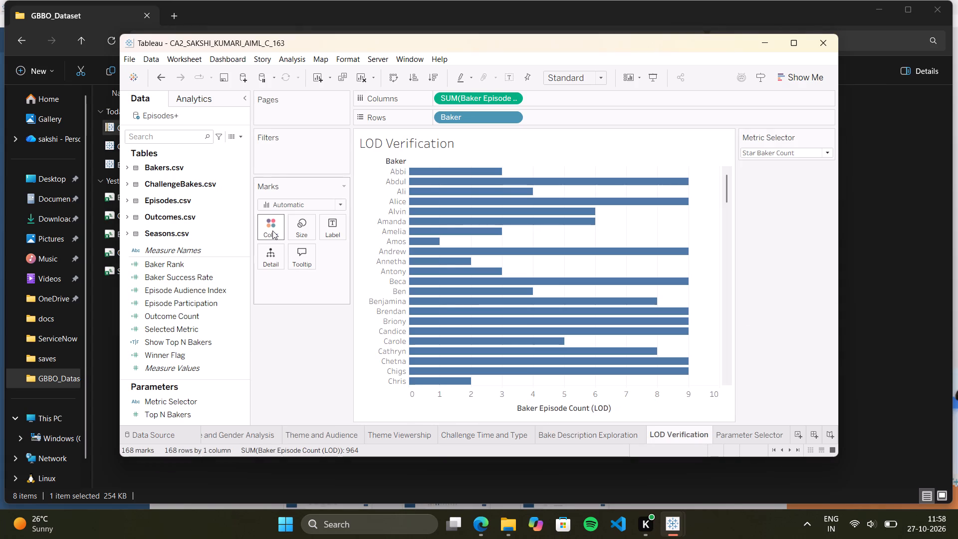
click(272, 231)
click(298, 287)
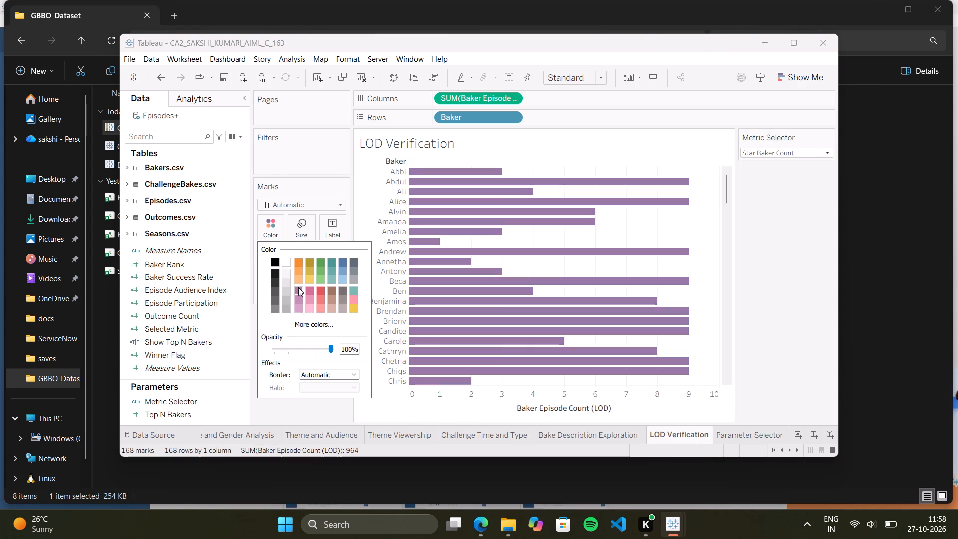
Recolour the bars of the Parameter Selector worksheet the same purple.
click(740, 435)
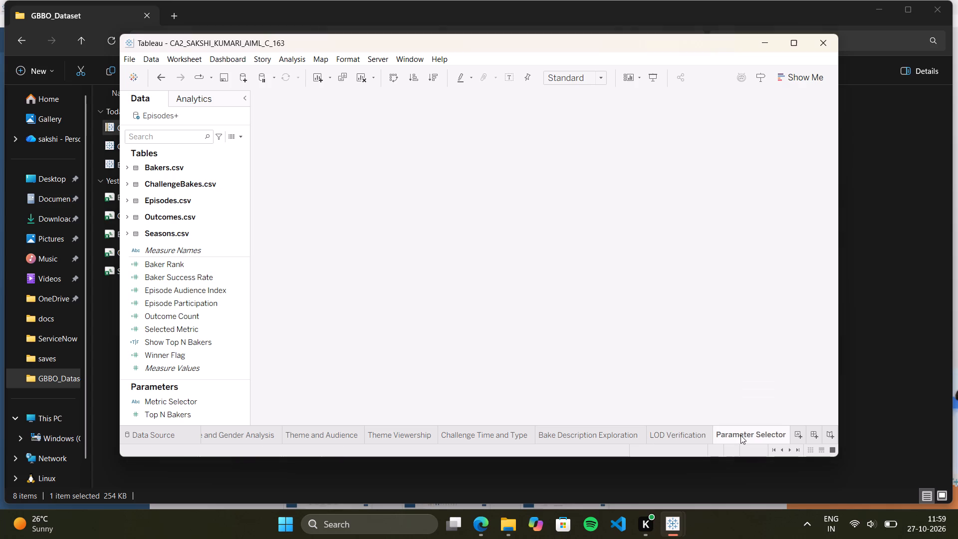
click(276, 229)
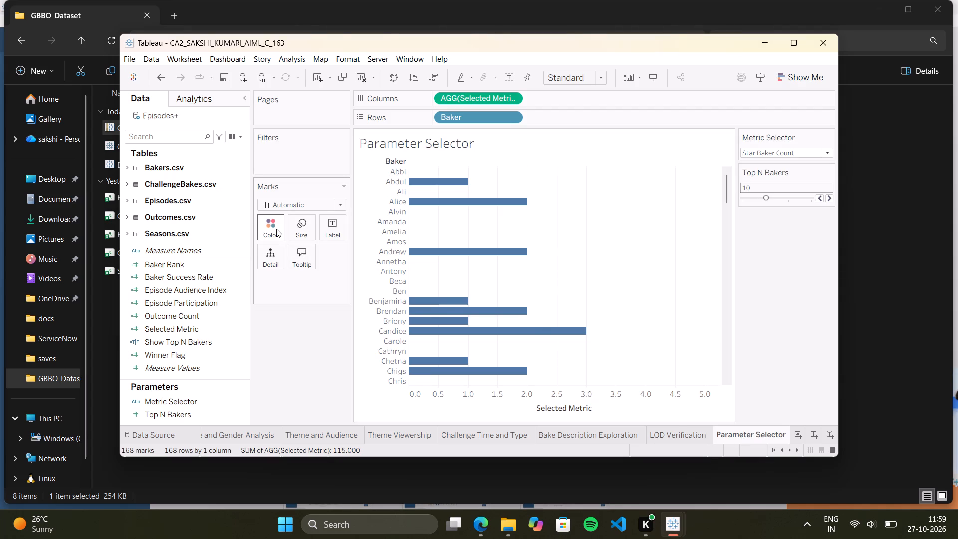
click(303, 290)
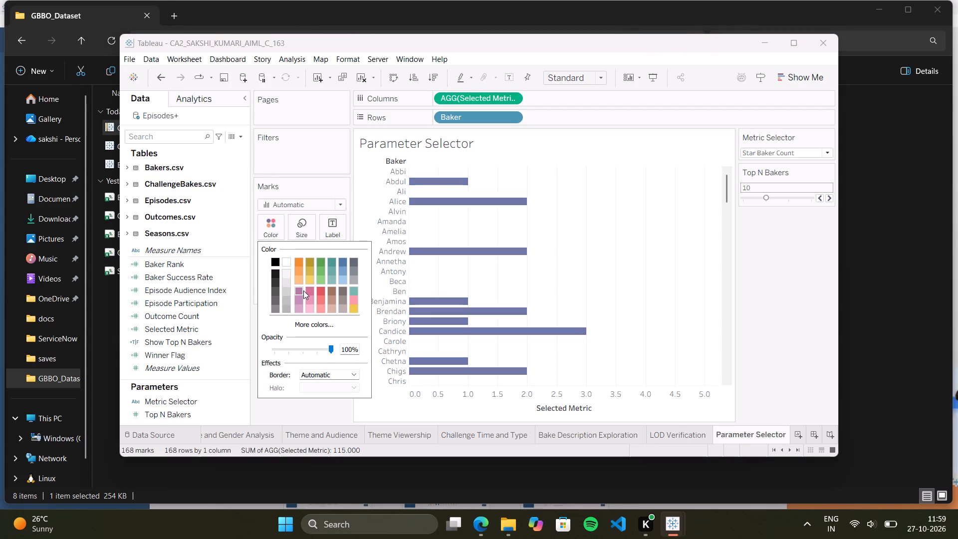
Close the colour palette and open the Baker Insights Dashboard to check its recoloured charts.
click(781, 326)
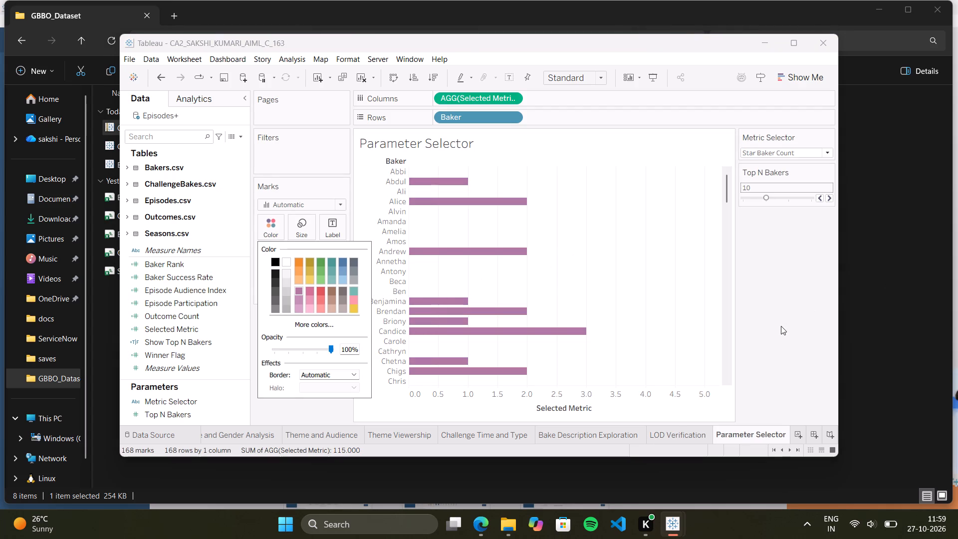
scroll(736, 437, left, 2)
scroll(736, 437, right, 6)
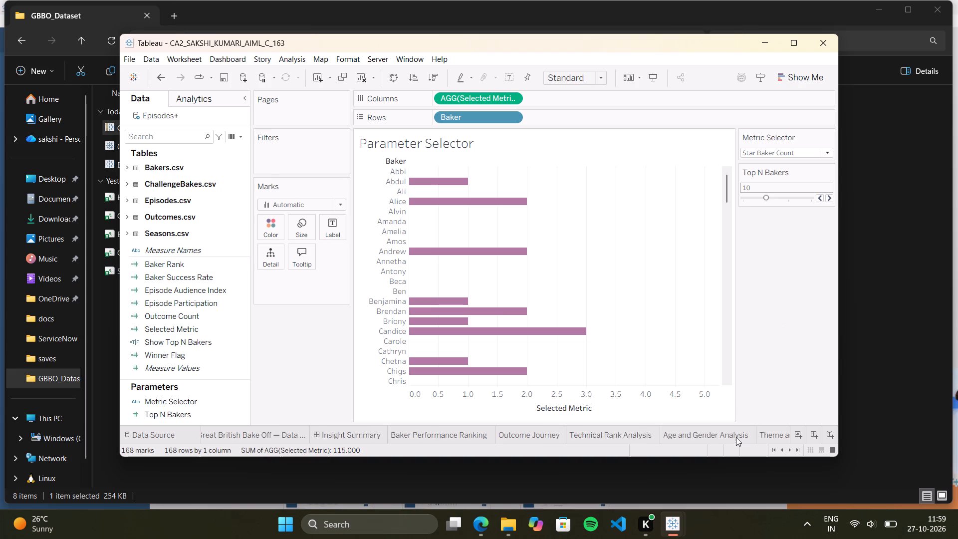
click(296, 435)
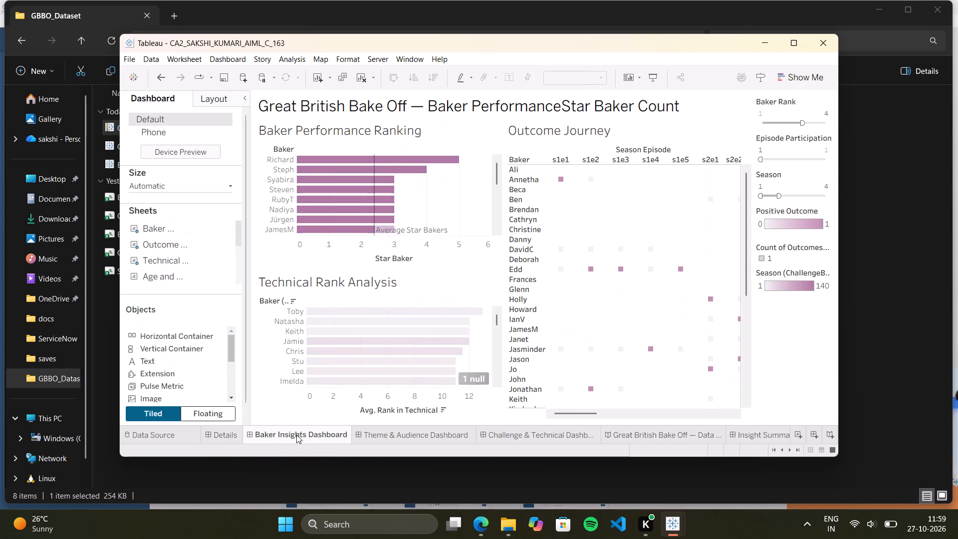
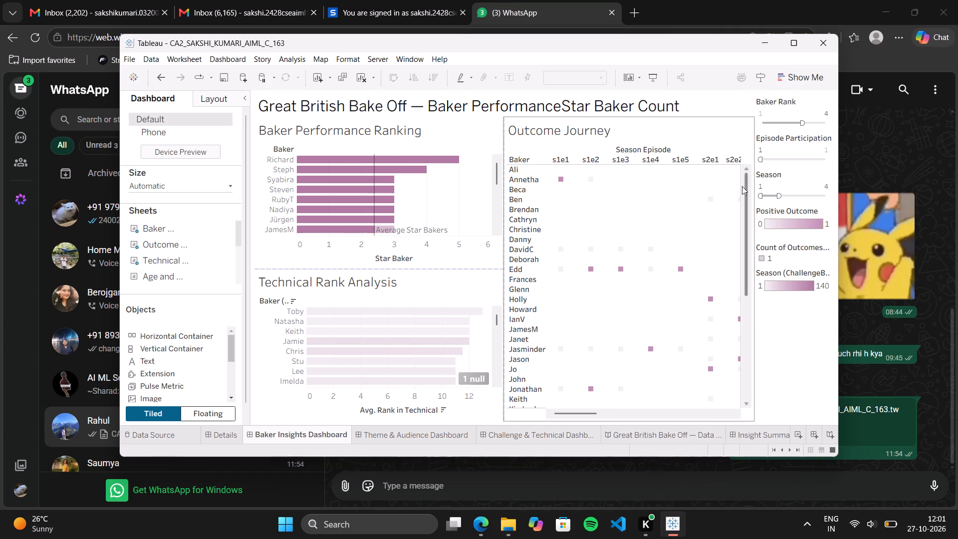
Maximize the workbook window and open the title text of the Details dashboard for editing.
click(784, 42)
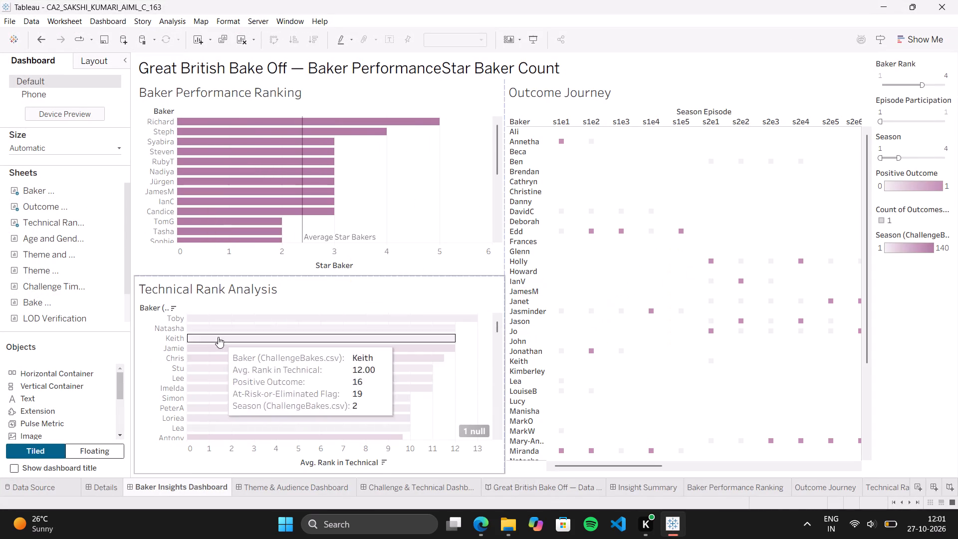
click(102, 494)
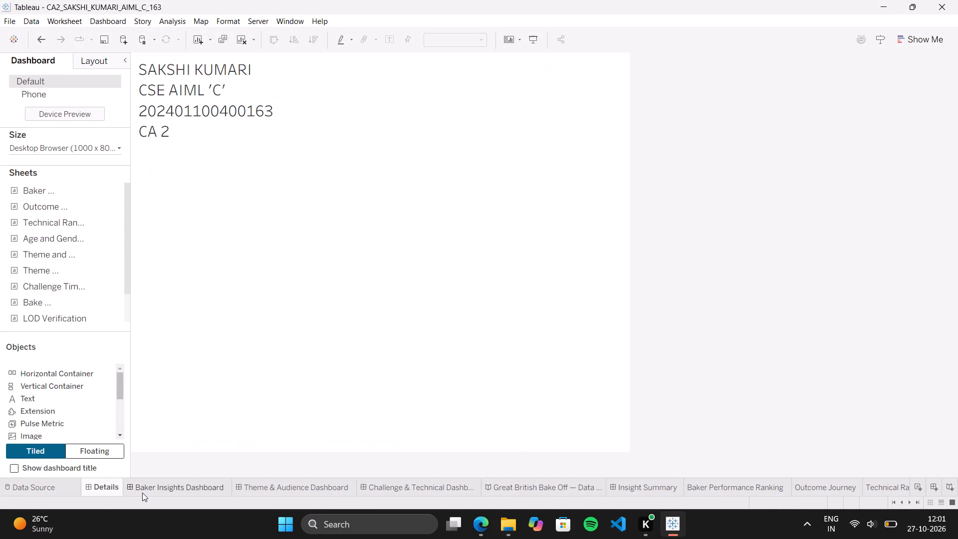
click(142, 493)
click(101, 493)
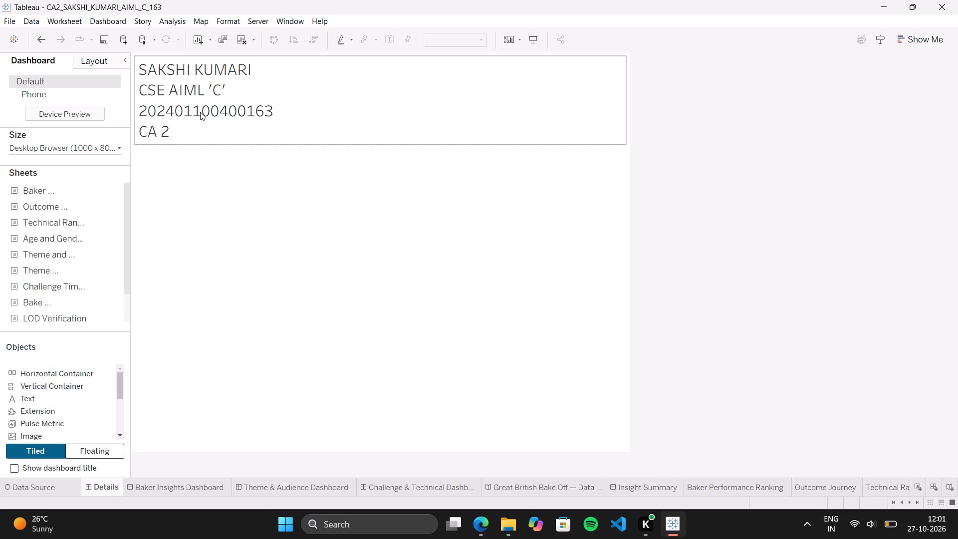
double_click(145, 71)
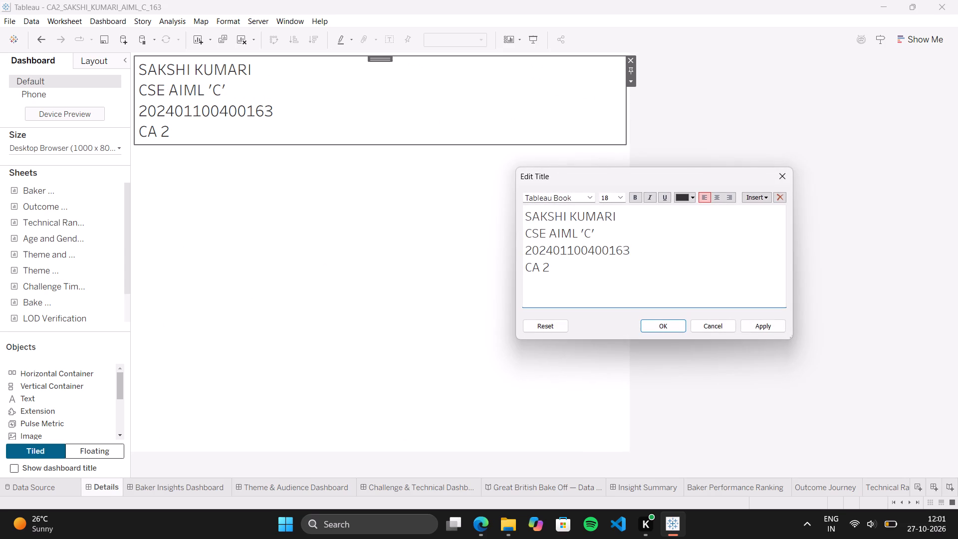
Copy the full student details text from the title of the Details dashboard.
click(543, 241)
key(ctrl+a)
key(ctrl+c)
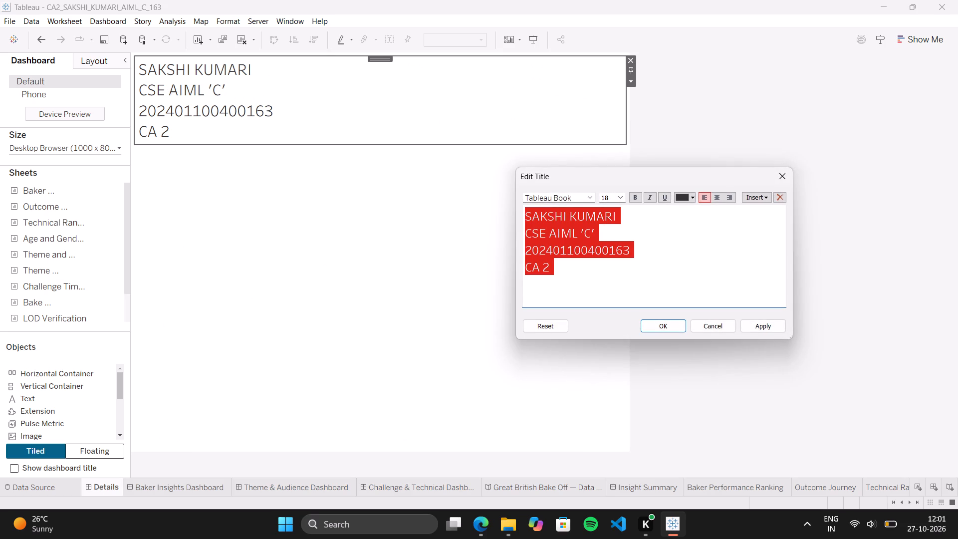
click(188, 491)
click(659, 324)
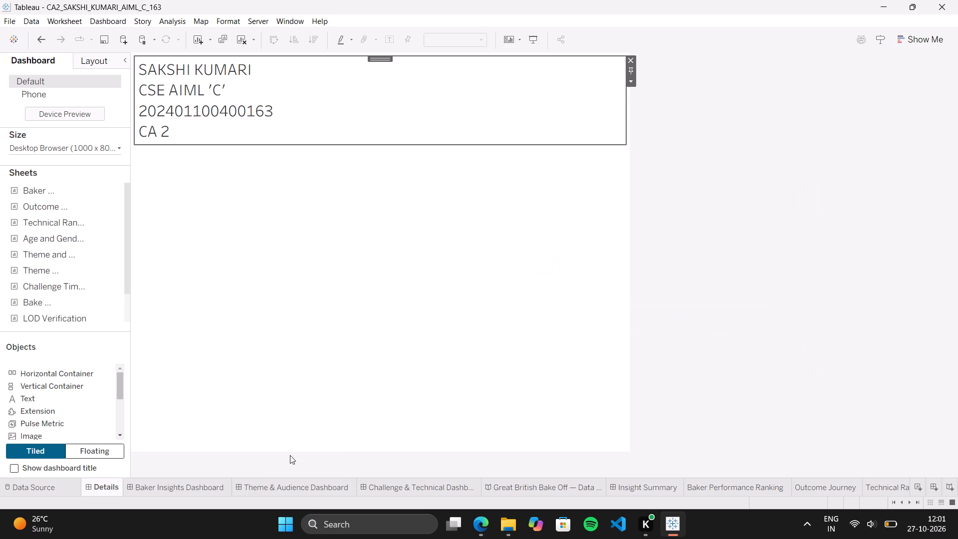
Add a text object with the copied student details below the filters and legends on the Baker Insights Dashboard.
click(217, 489)
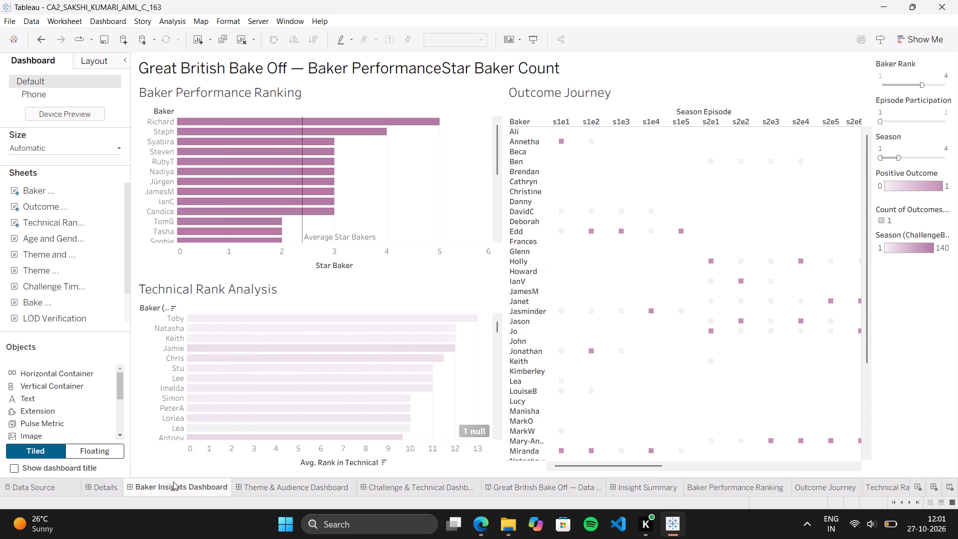
click(34, 393)
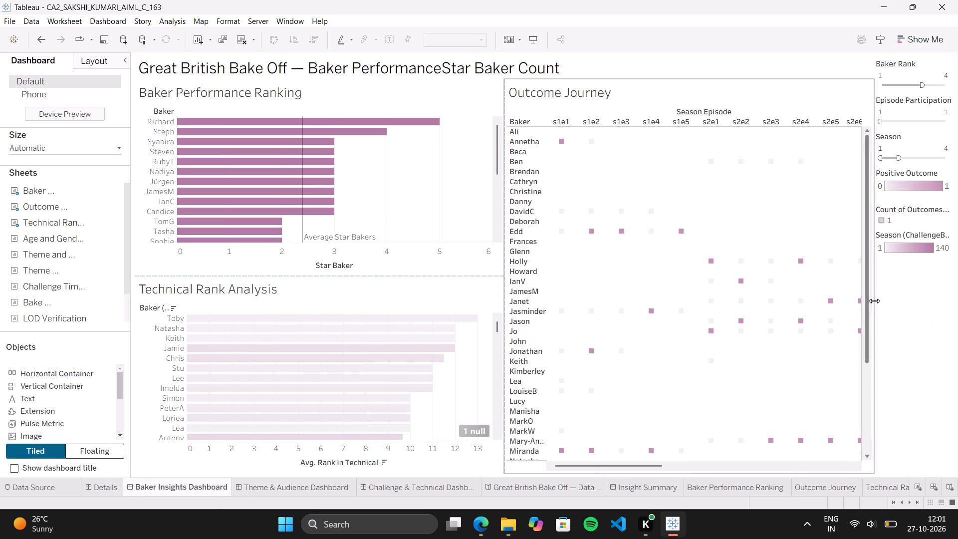
click(887, 297)
click(895, 301)
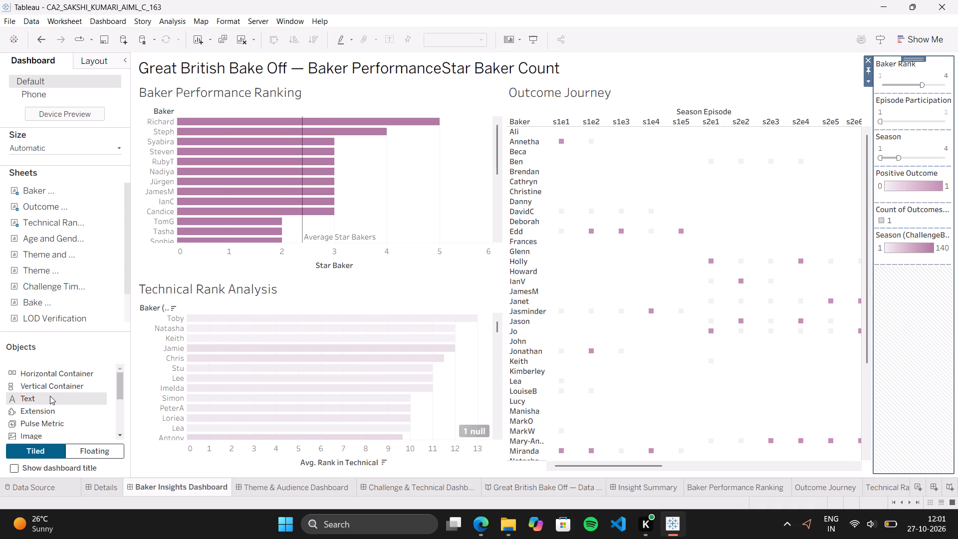
drag(50, 396, 807, 351)
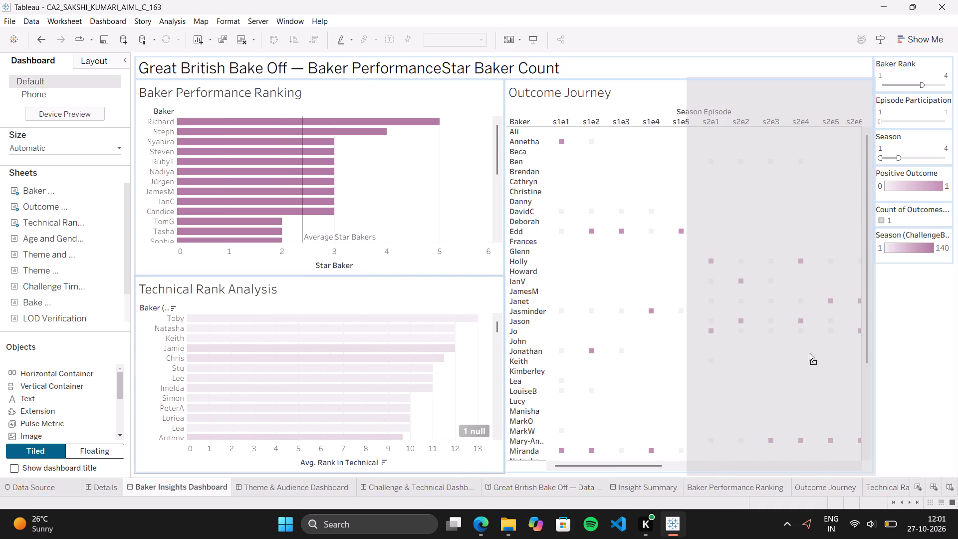
drag(807, 351, 929, 358)
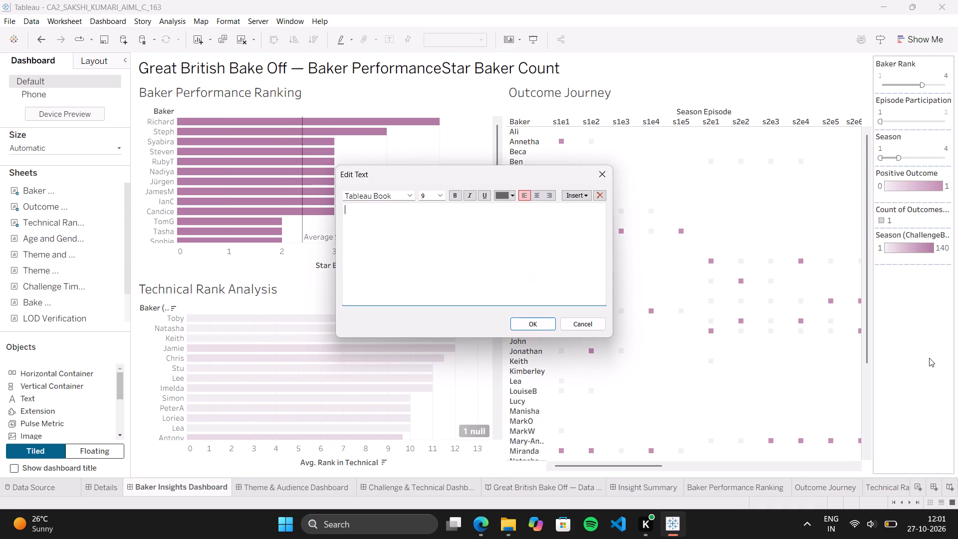
click(437, 250)
key(ctrl+v)
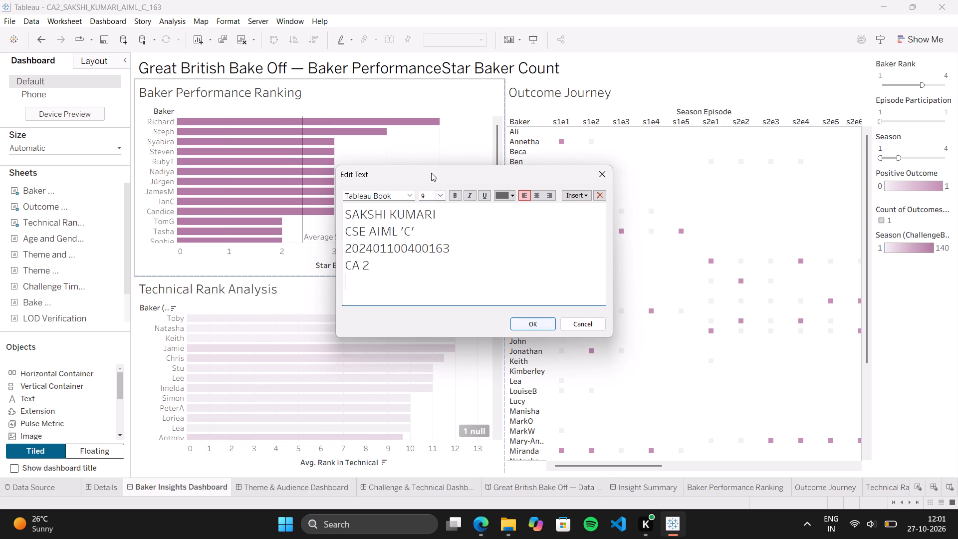
click(440, 193)
click(439, 259)
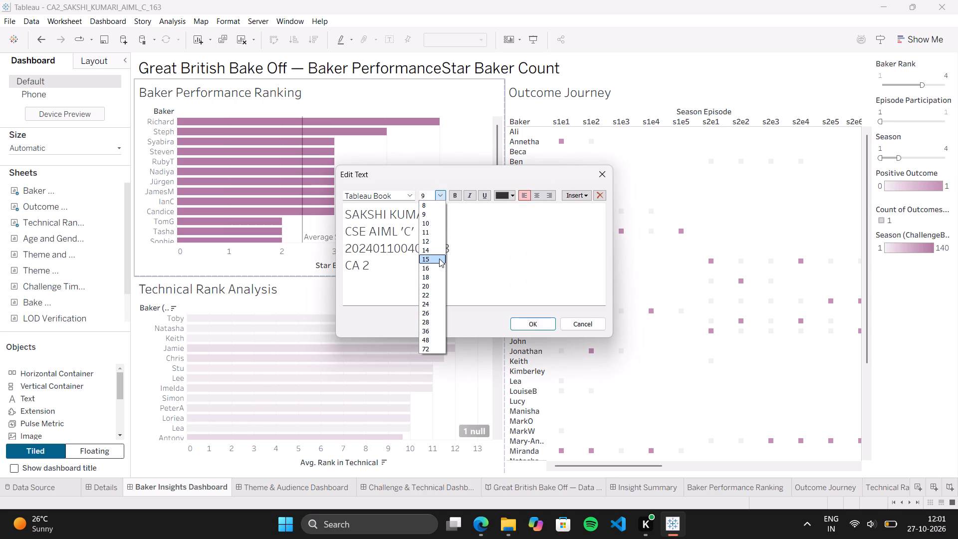
click(528, 325)
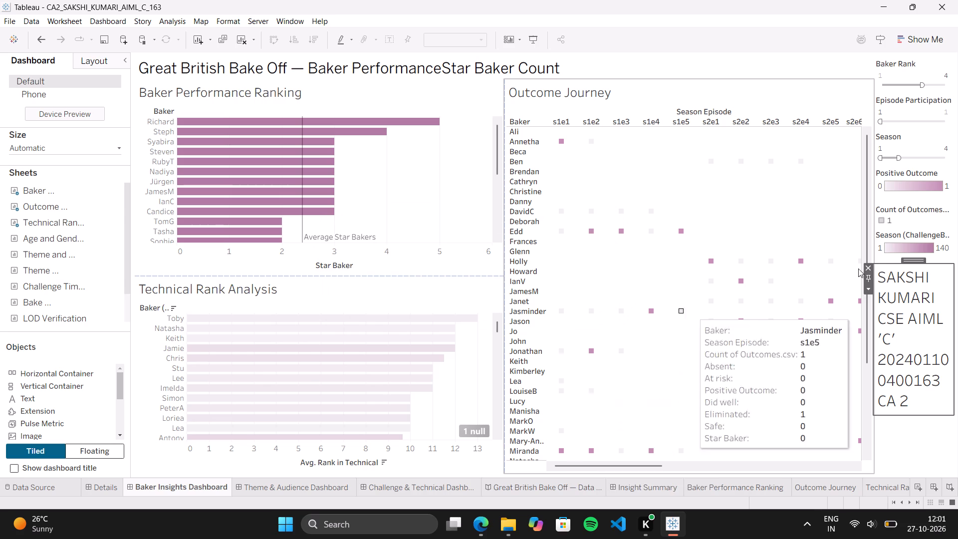
Set all of the student details text on the Baker Insights Dashboard to font size 12.
double_click(902, 309)
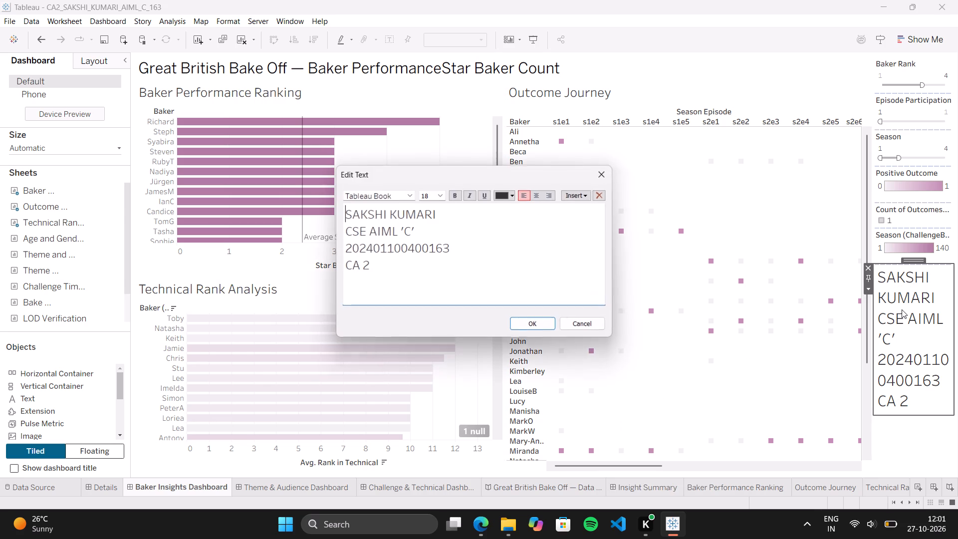
click(439, 196)
click(431, 244)
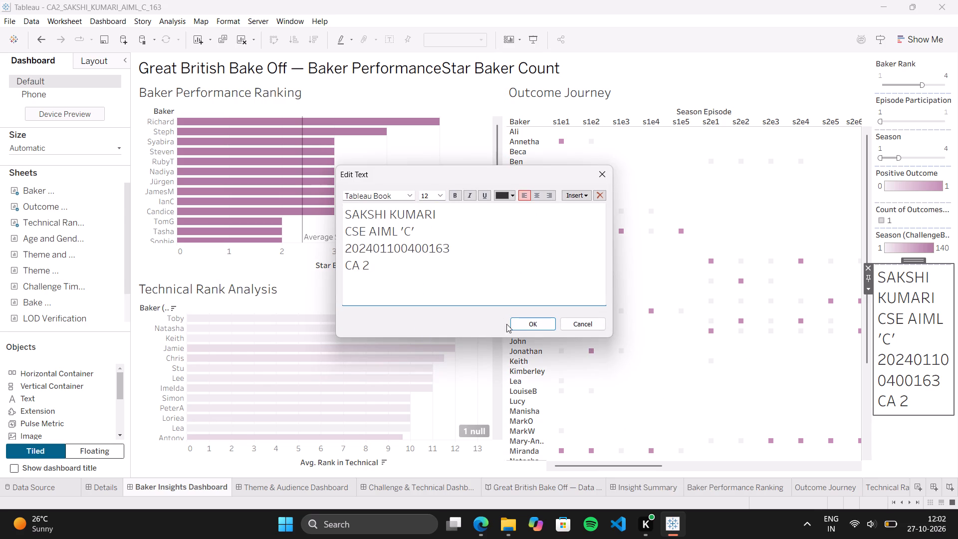
click(522, 326)
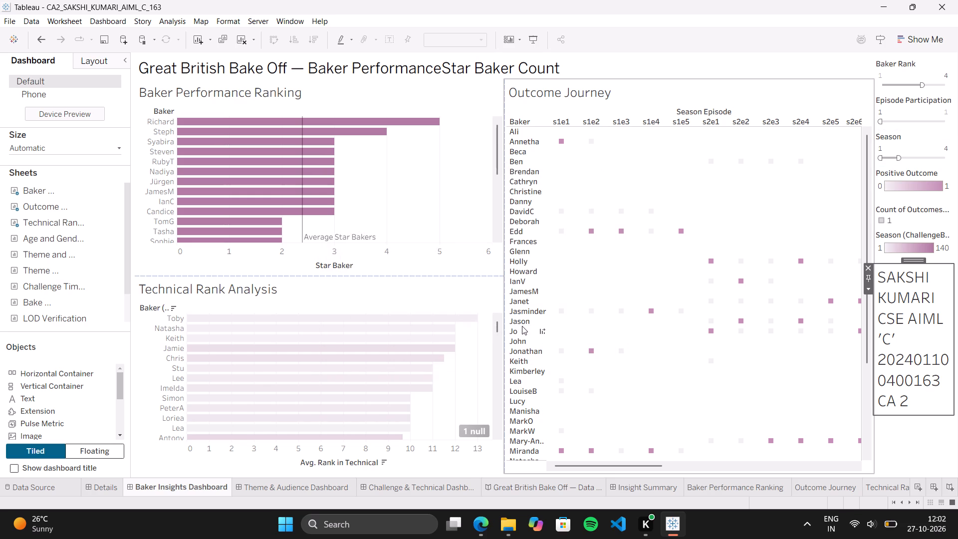
double_click(899, 356)
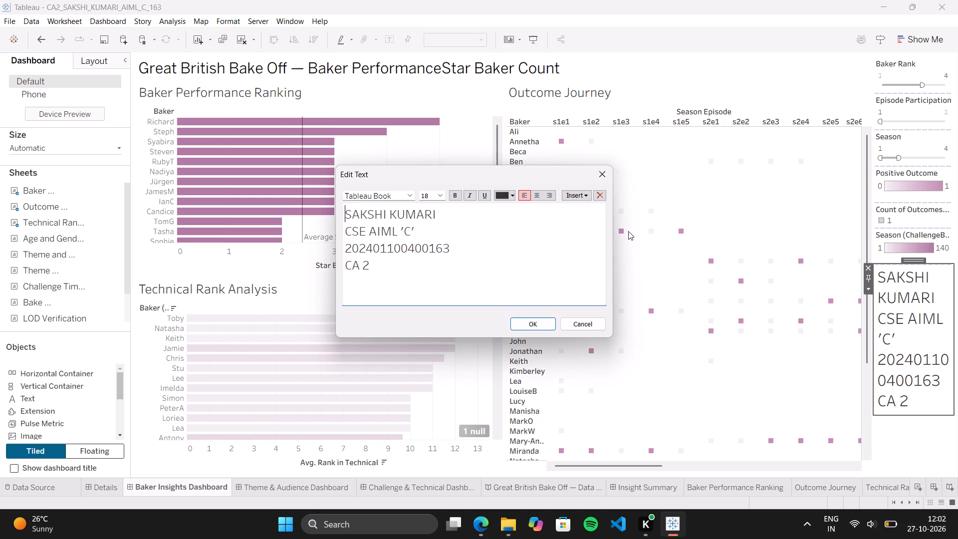
click(372, 217)
key(ctrl+a)
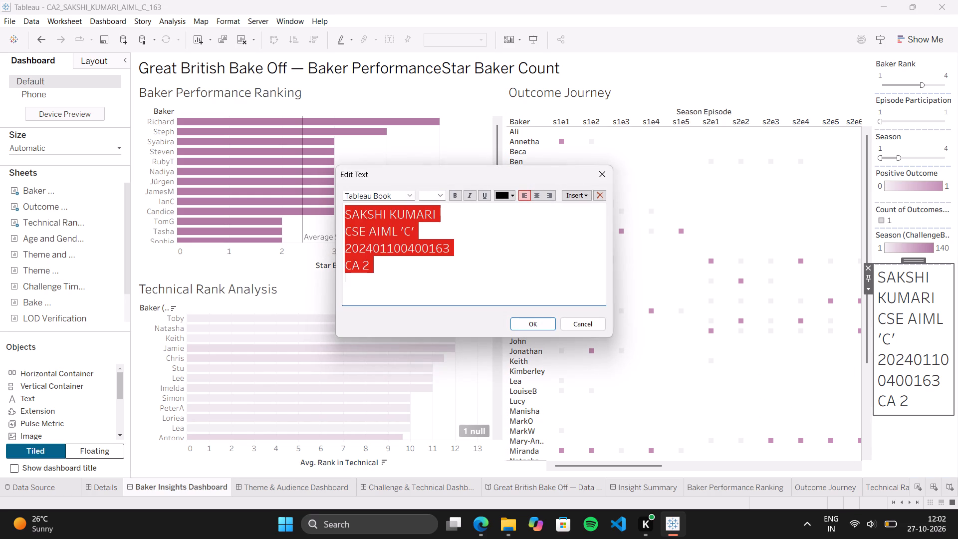
click(440, 197)
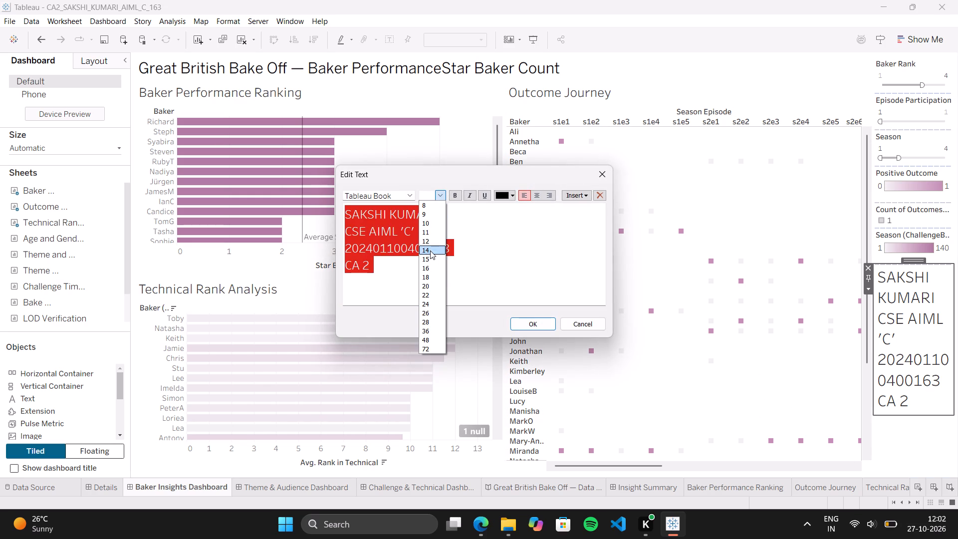
click(429, 242)
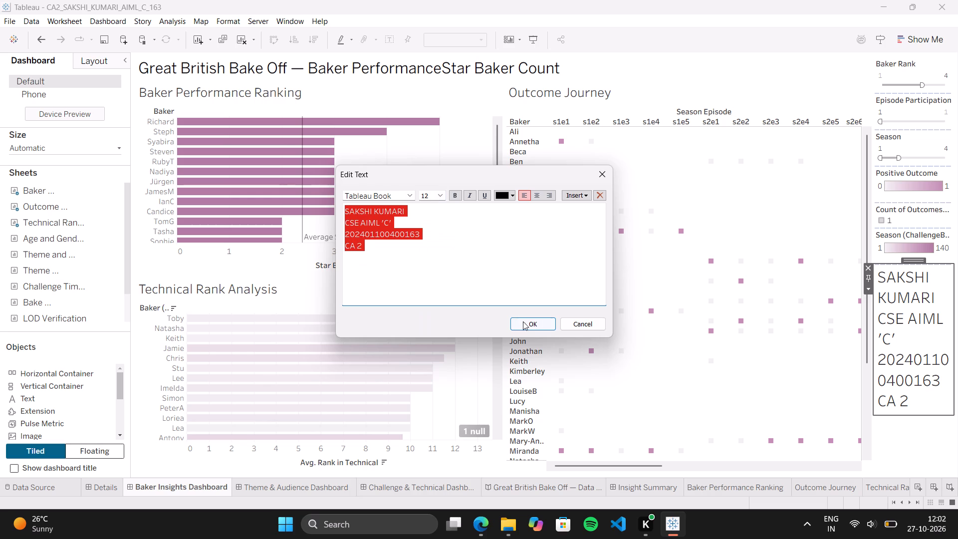
click(530, 330)
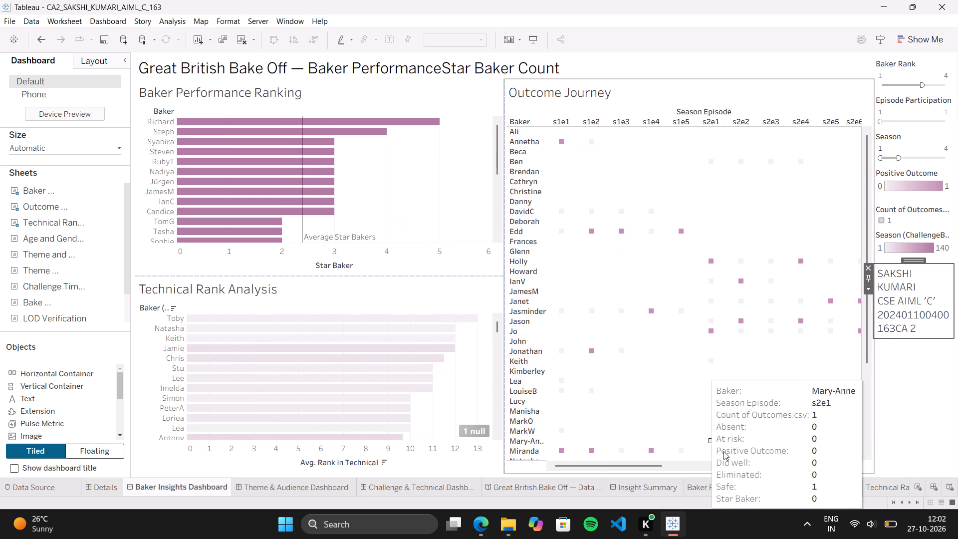
Add a text object with the copied student details at font size 12 below the Season filter on the Theme & Audience Dashboard.
click(307, 488)
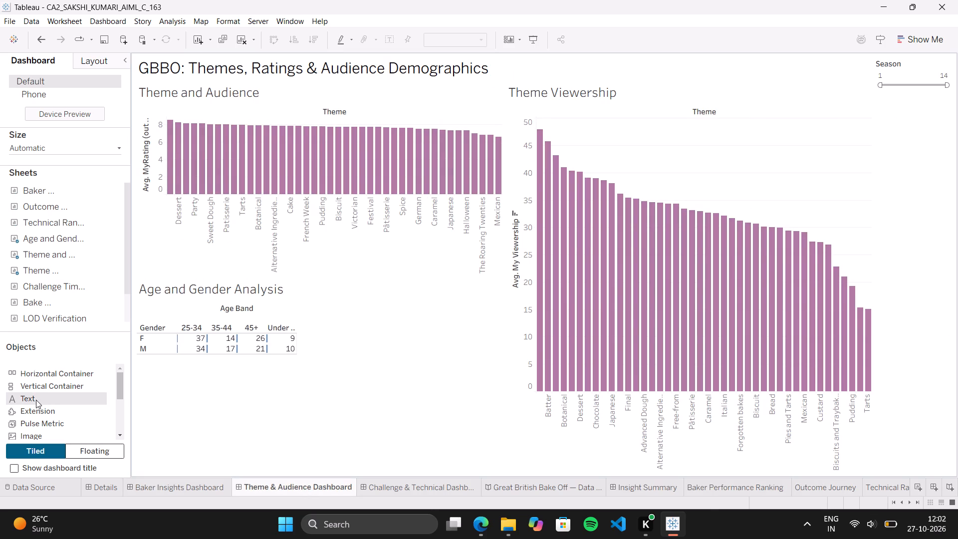
drag(36, 400, 730, 366)
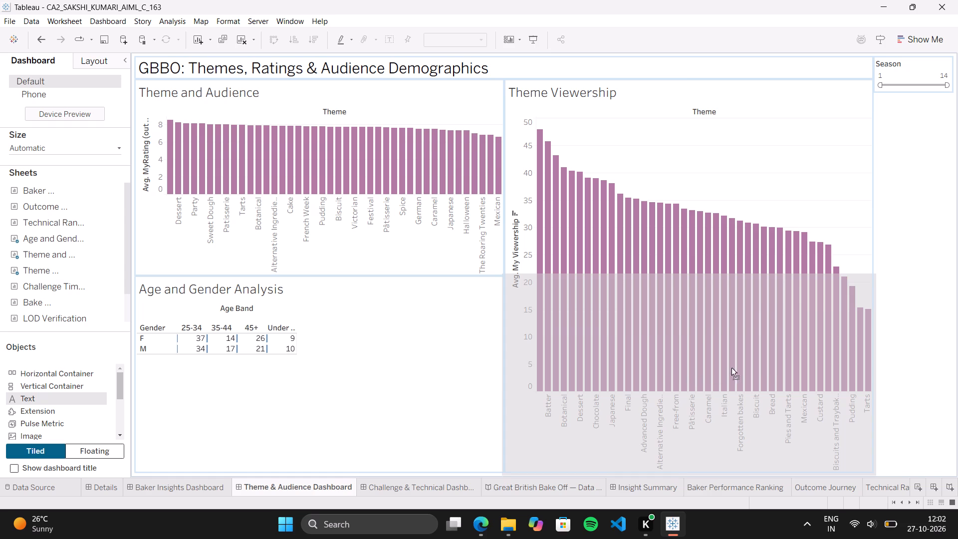
drag(730, 366, 920, 367)
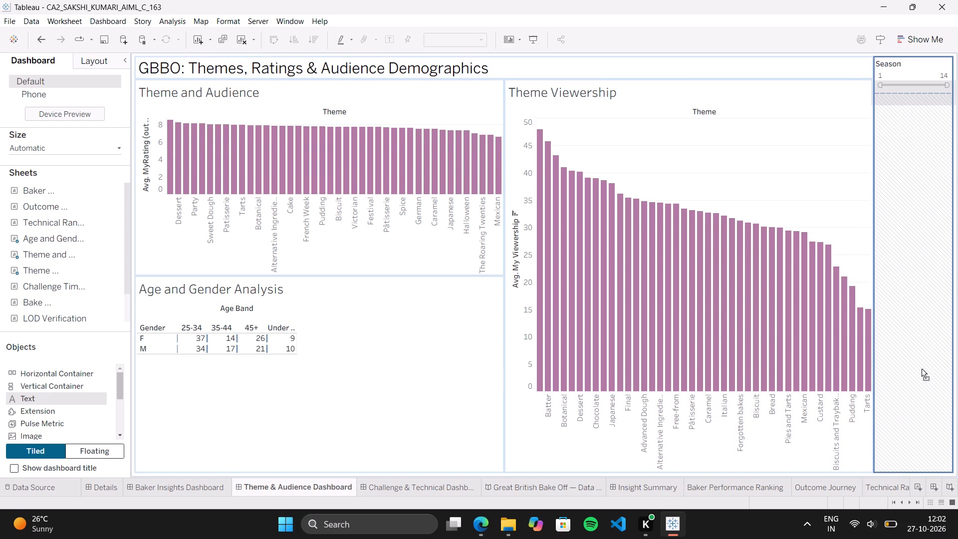
drag(920, 367, 924, 366)
click(459, 225)
key(ctrl+v)
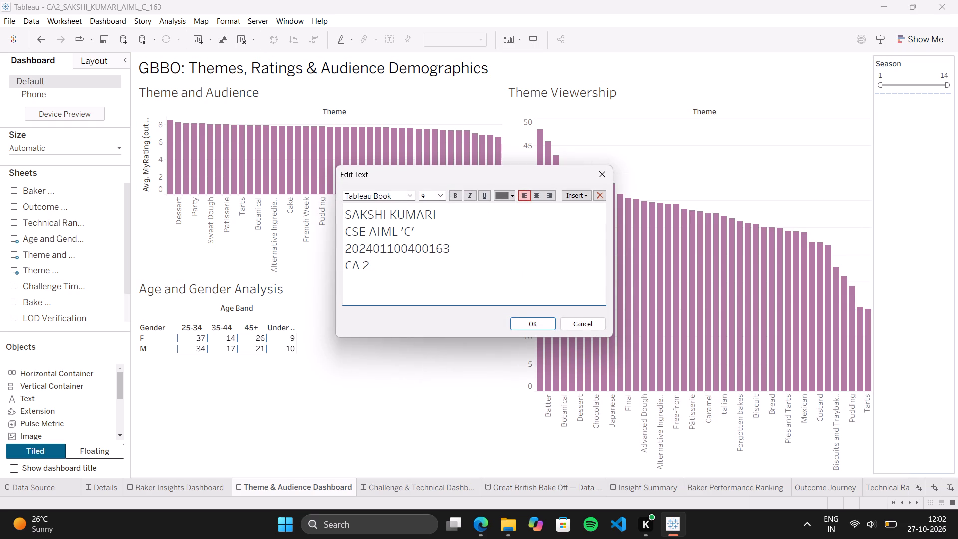
click(376, 221)
key(ctrl+a)
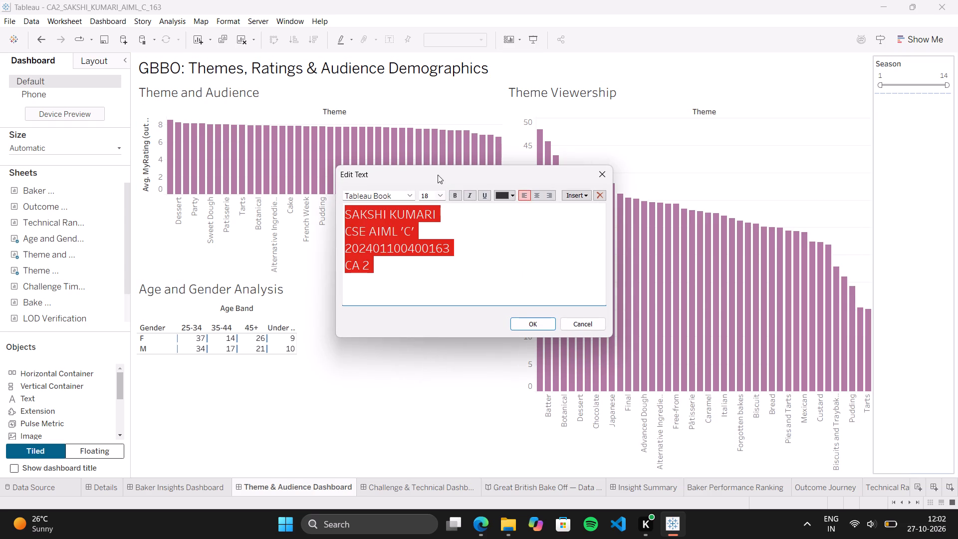
click(443, 197)
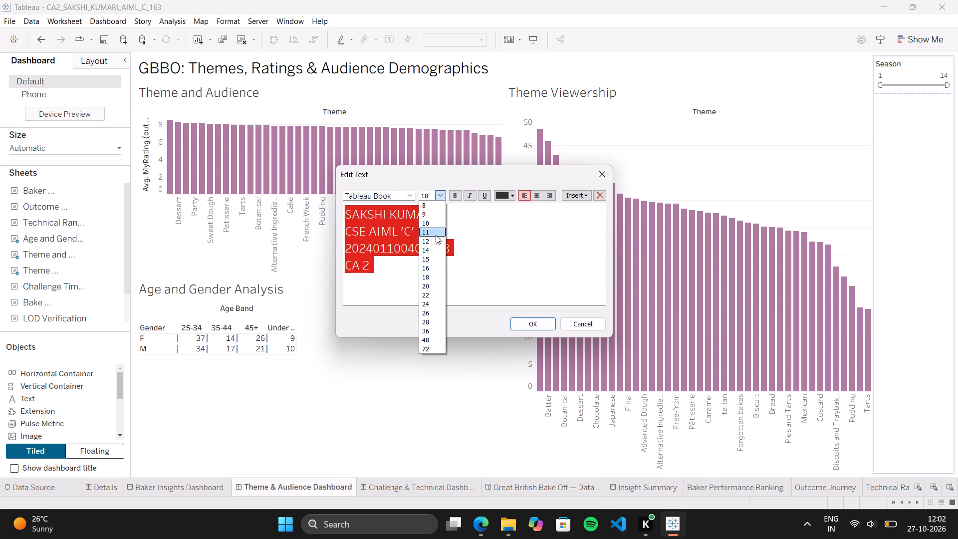
click(435, 243)
click(526, 328)
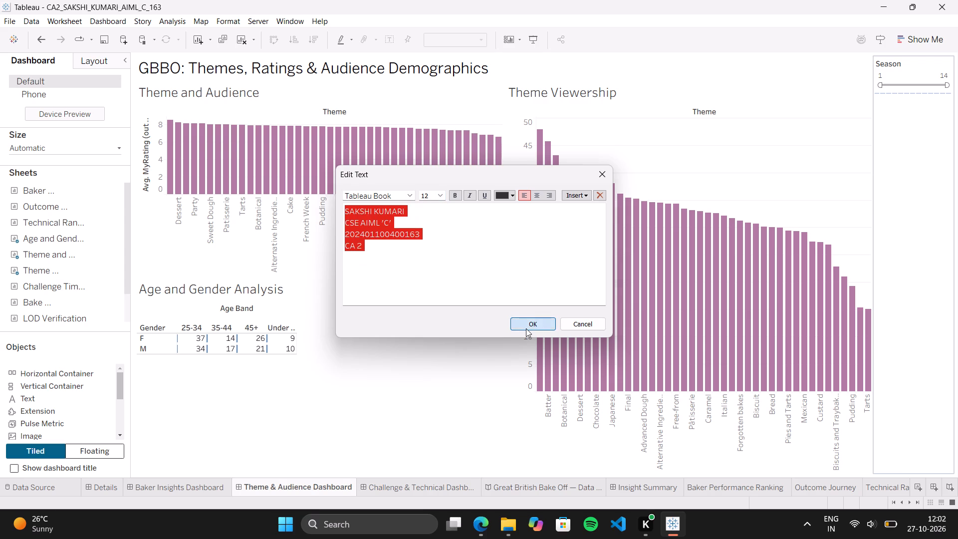
Add a text object with the copied student details at font size 12 below the filters and legends on the Challenge & Technical Dashboard.
click(450, 487)
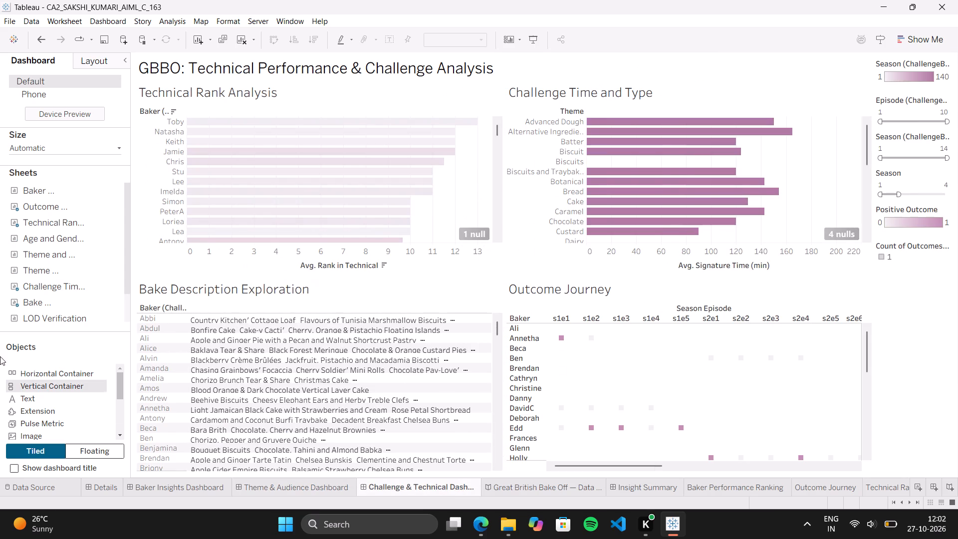
drag(34, 398, 829, 360)
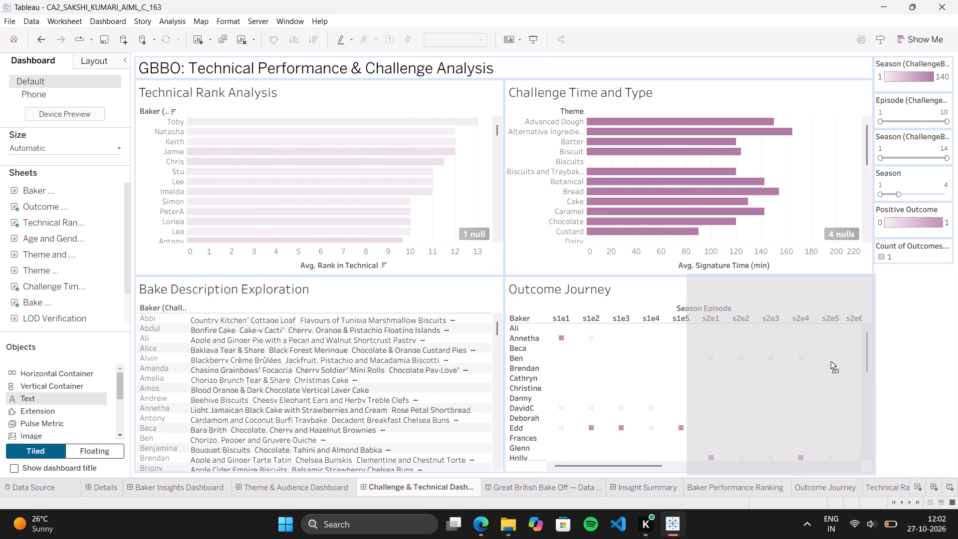
drag(829, 360, 911, 360)
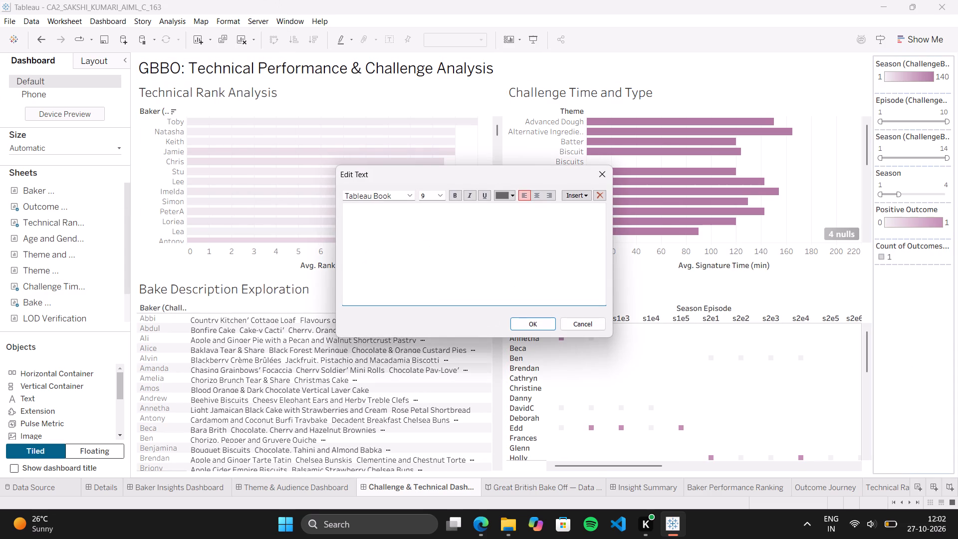
click(403, 232)
key(ctrl+v)
click(403, 232)
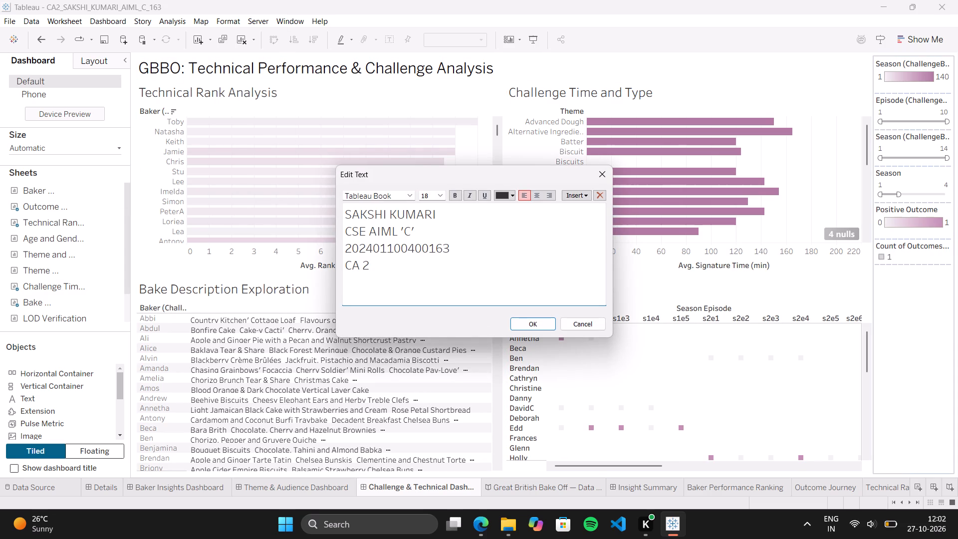
key(ctrl+a)
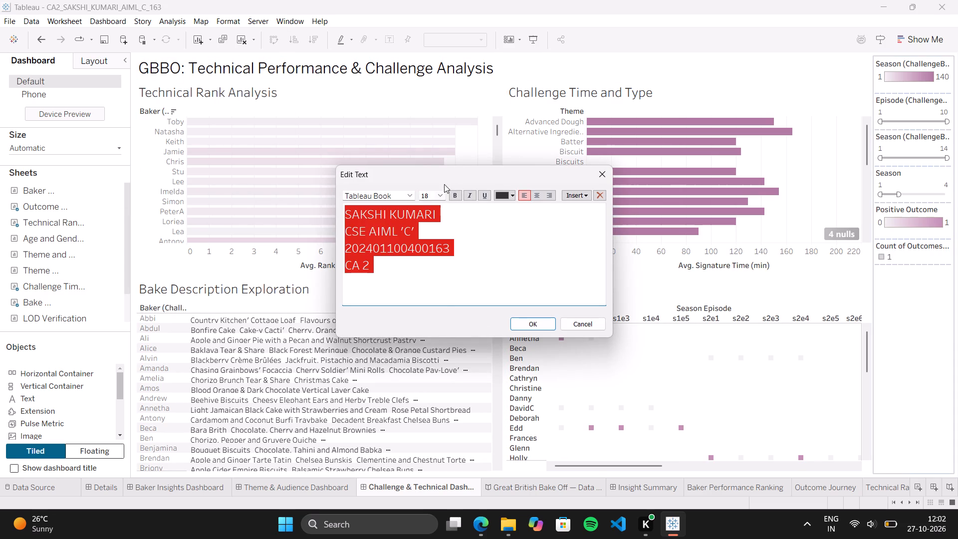
click(442, 196)
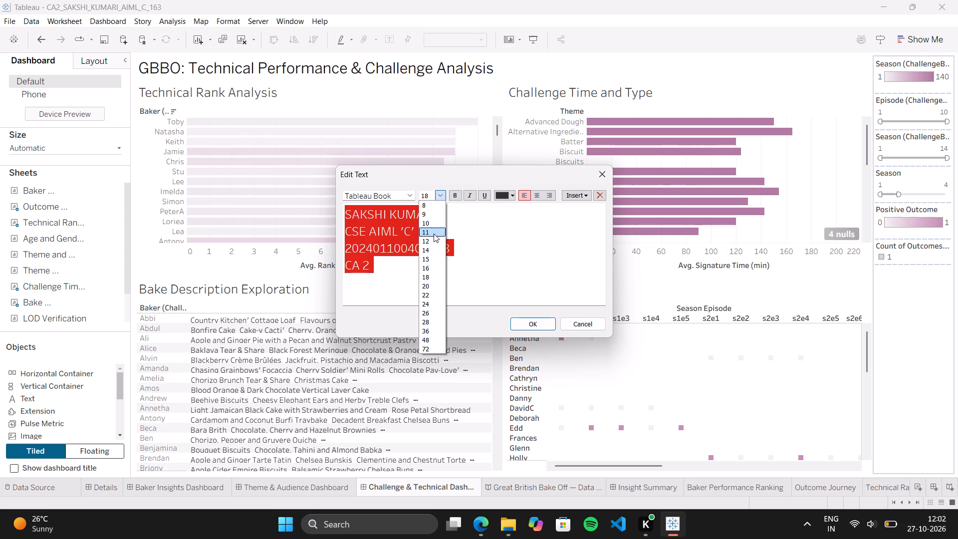
click(433, 241)
click(530, 329)
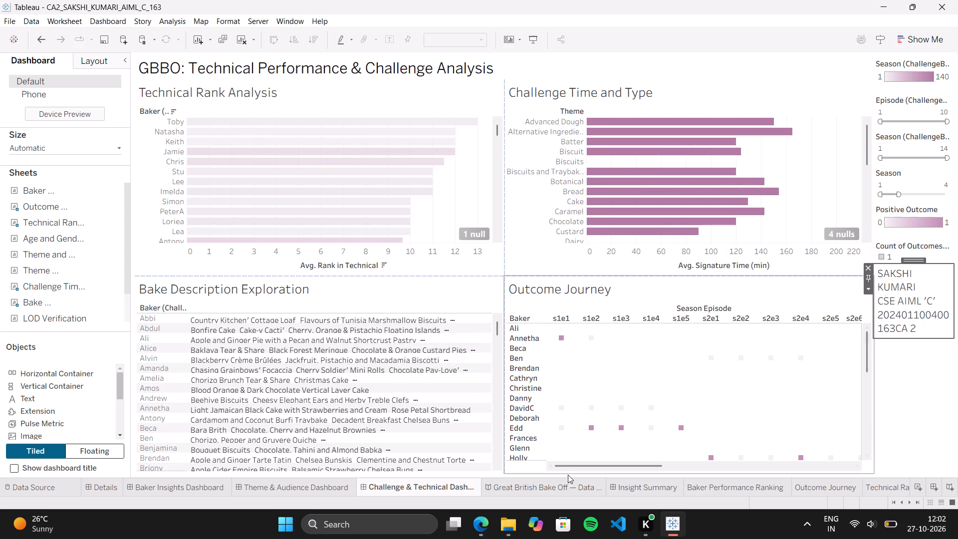
Delete the separate Details dashboard from the workbook.
click(107, 488)
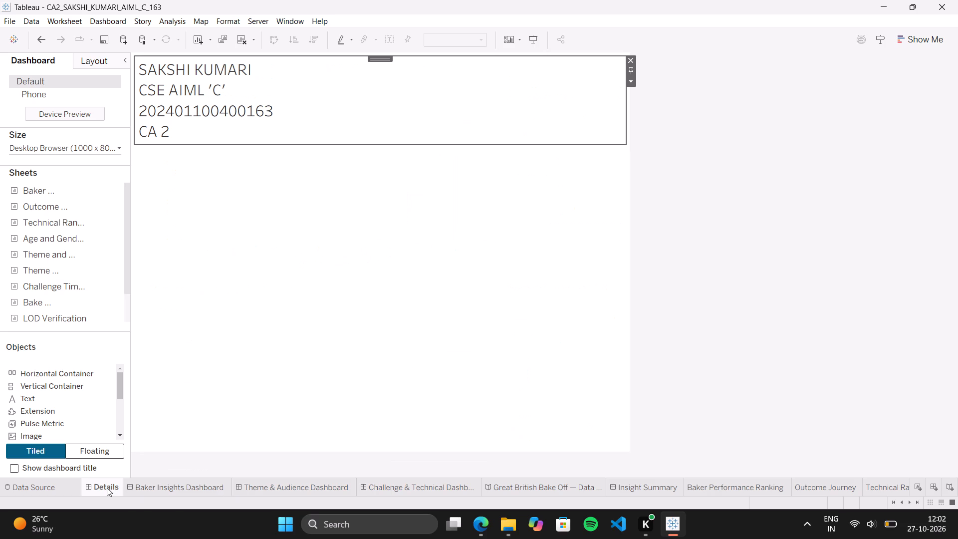
right_click(107, 488)
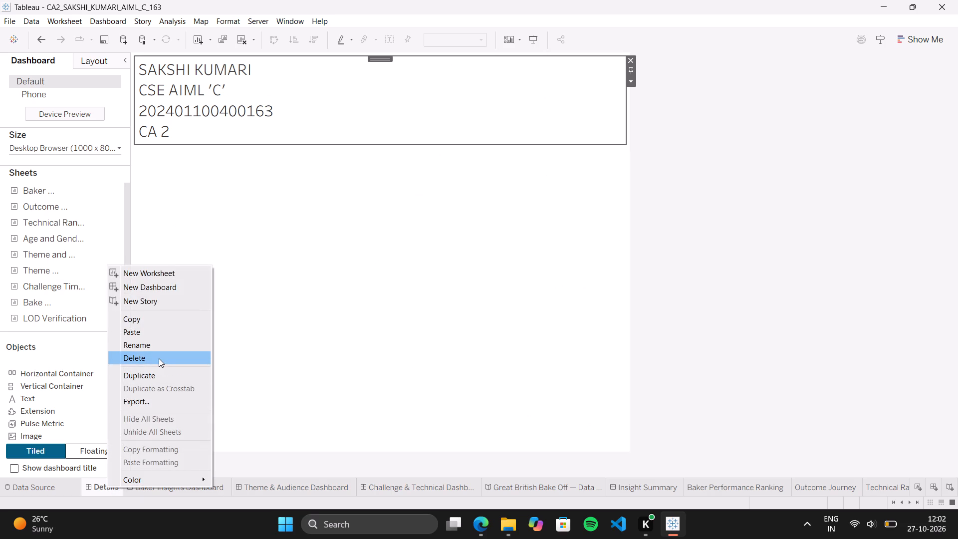
click(159, 358)
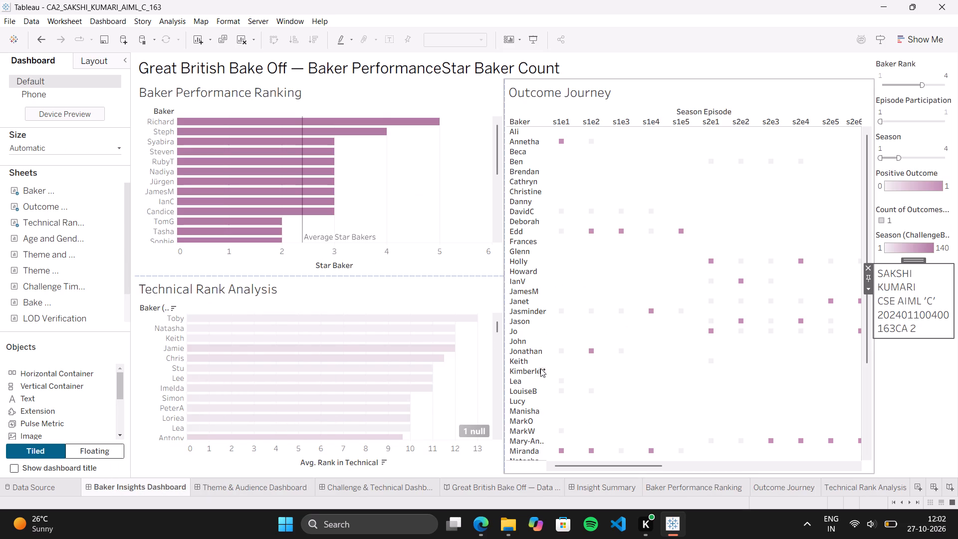
Review the remaining dashboards, the Great British Bake Off data story and the Insight Summary, ending on the Baker Insights Dashboard.
click(226, 490)
click(341, 486)
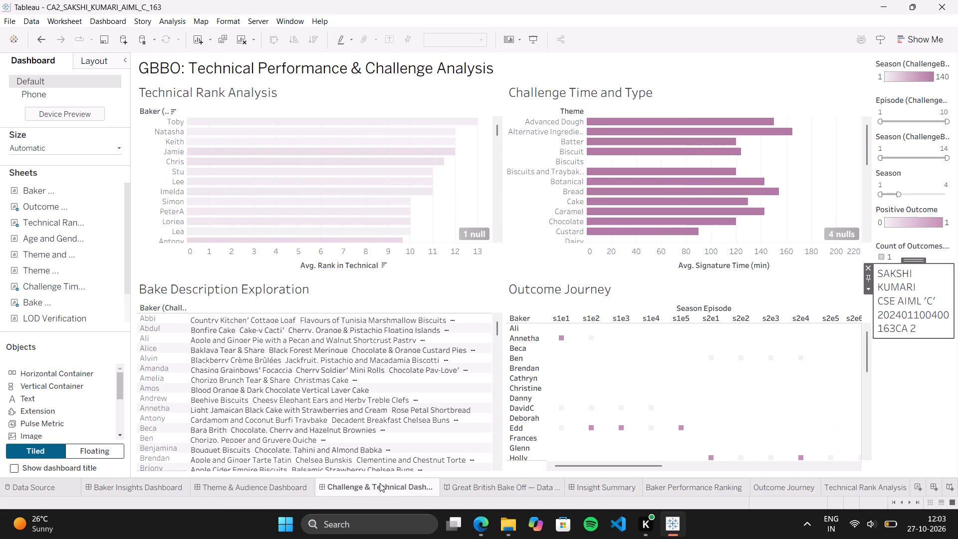
click(471, 485)
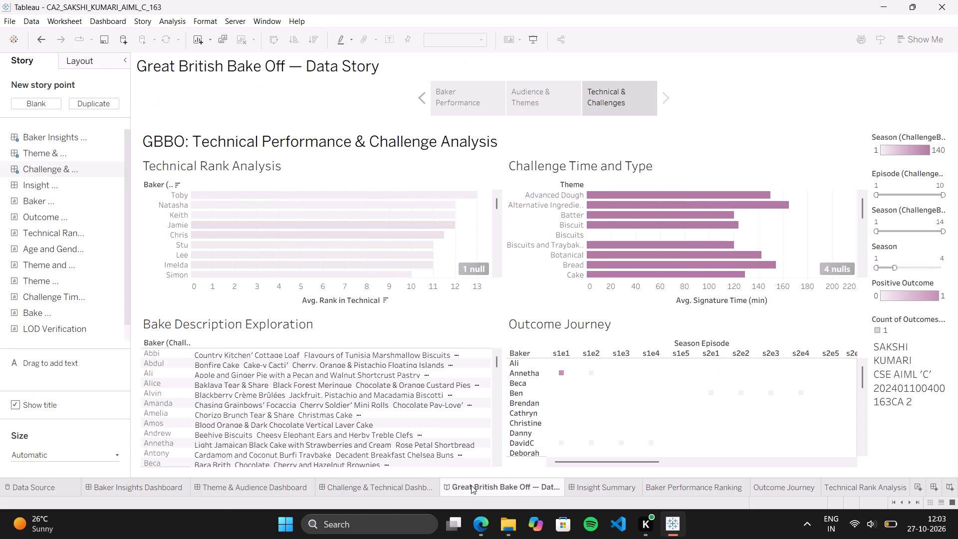
click(577, 485)
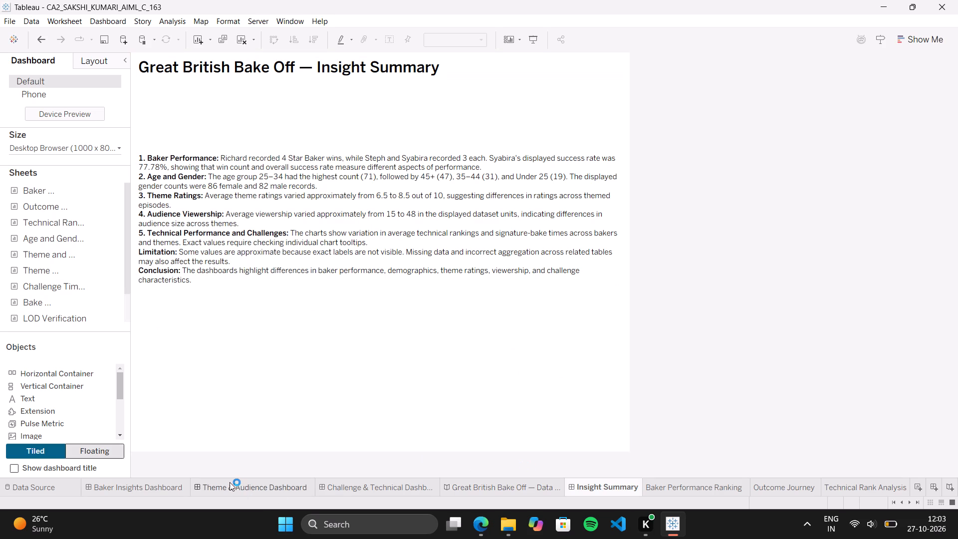
scroll(230, 482, right, 2)
click(109, 495)
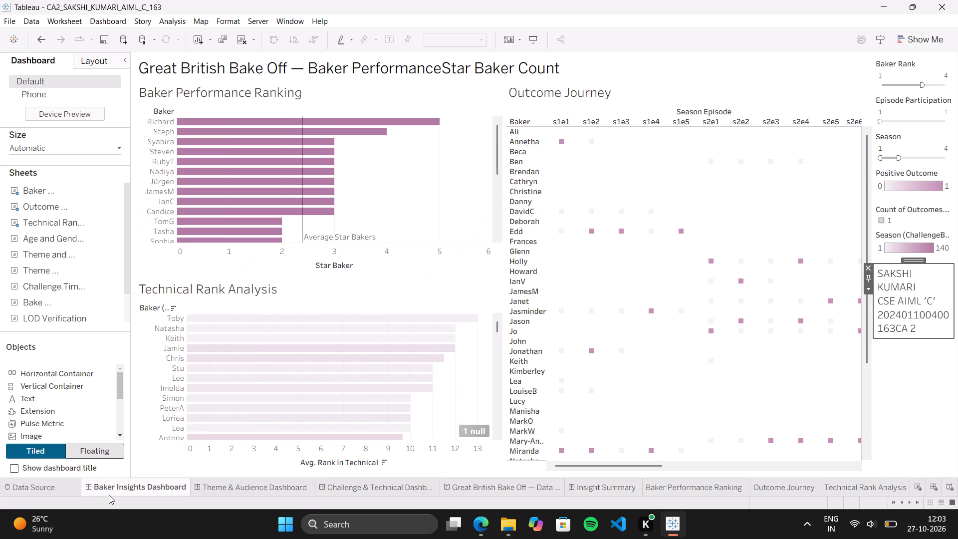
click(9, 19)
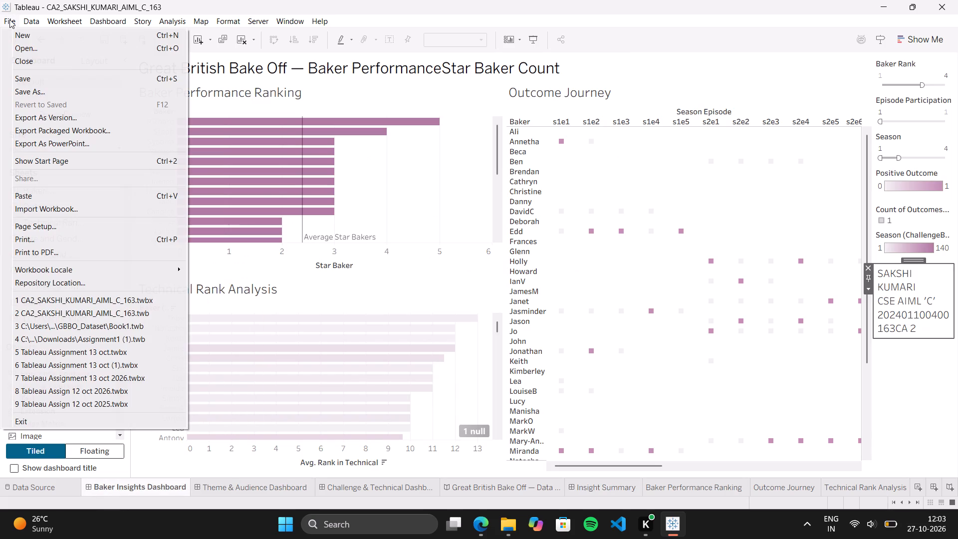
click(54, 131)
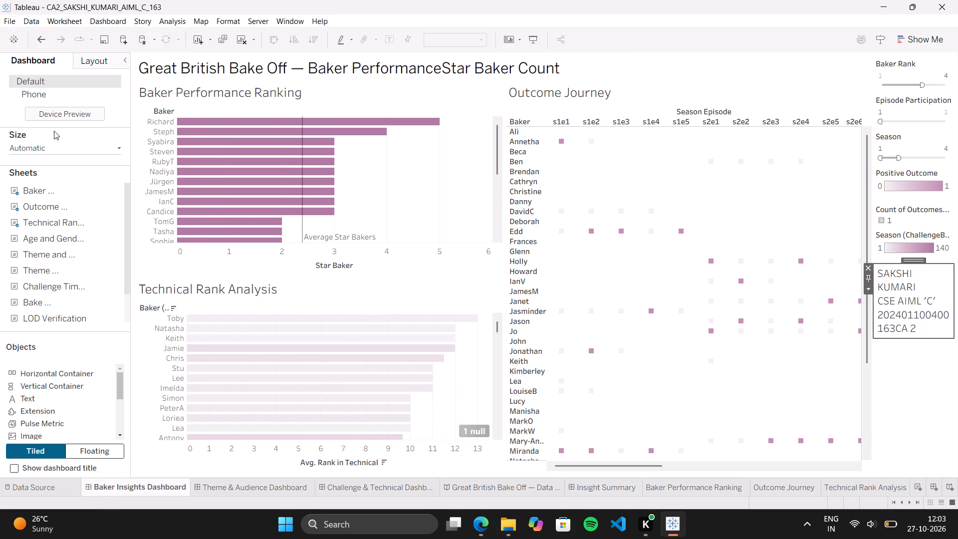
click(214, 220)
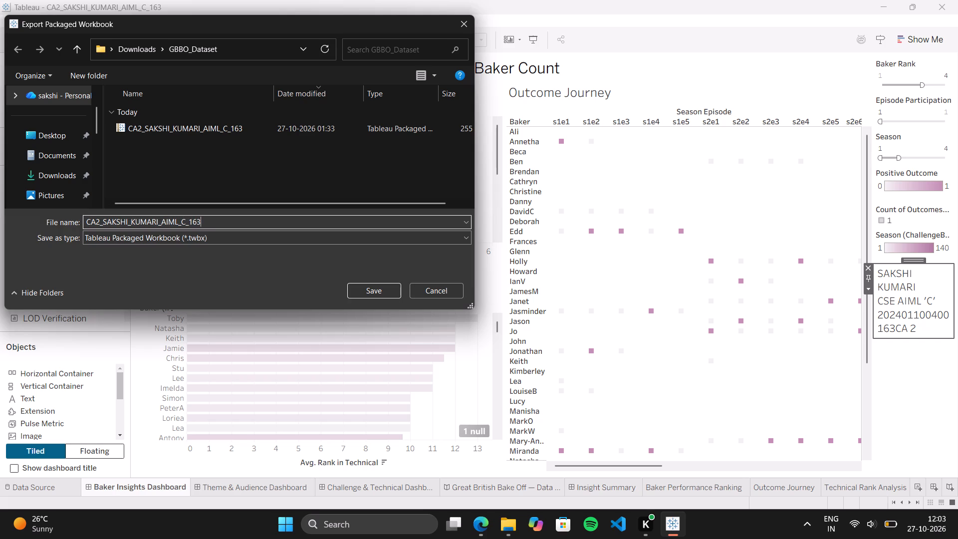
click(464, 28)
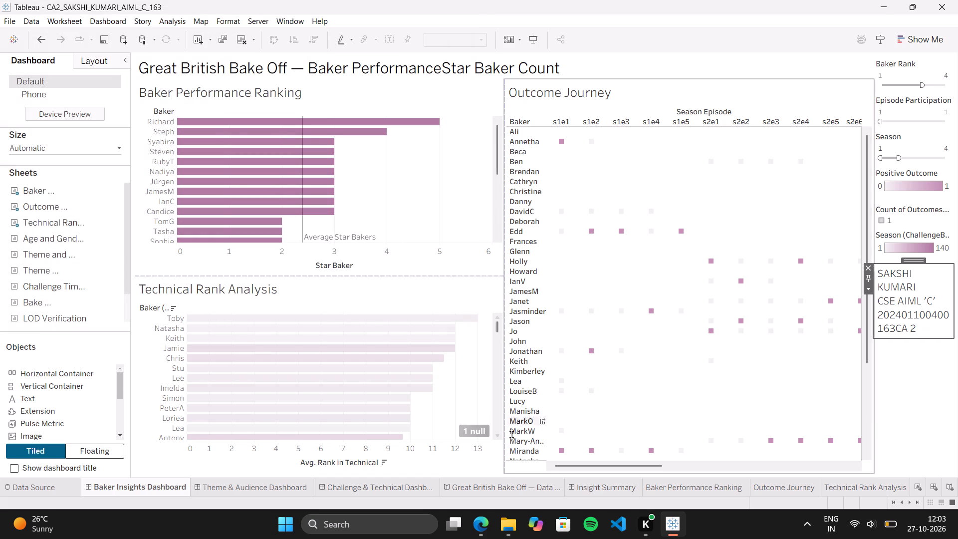
In File Explorer, delete the CA2 Tableau workbook, Book1 and the CA2 packaged workbook from the GBBO_Dataset folder.
click(501, 527)
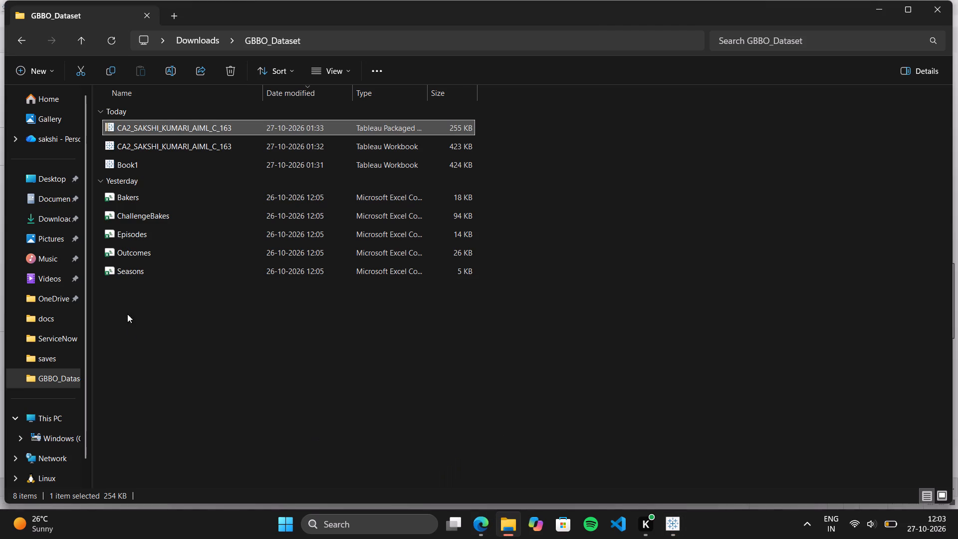
click(156, 142)
key(Delete)
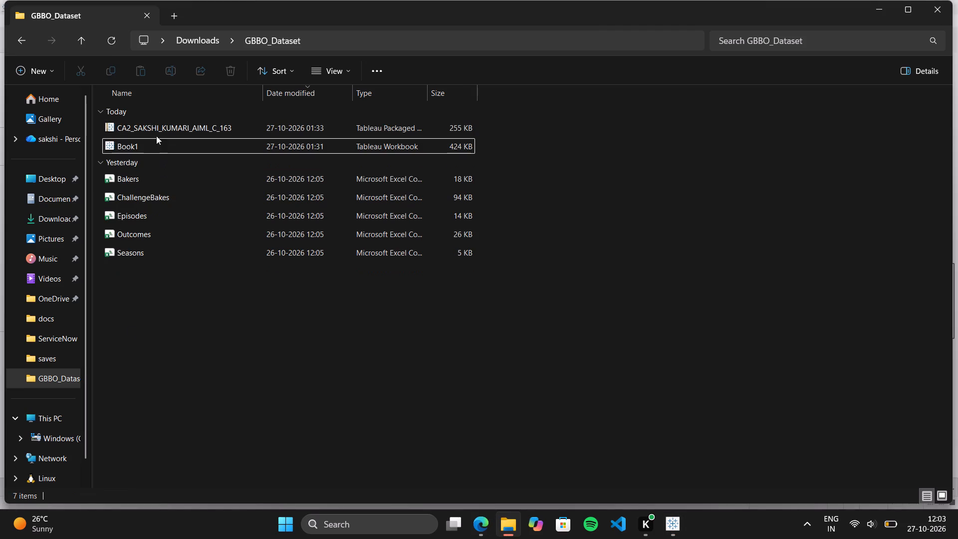
click(158, 147)
key(Delete)
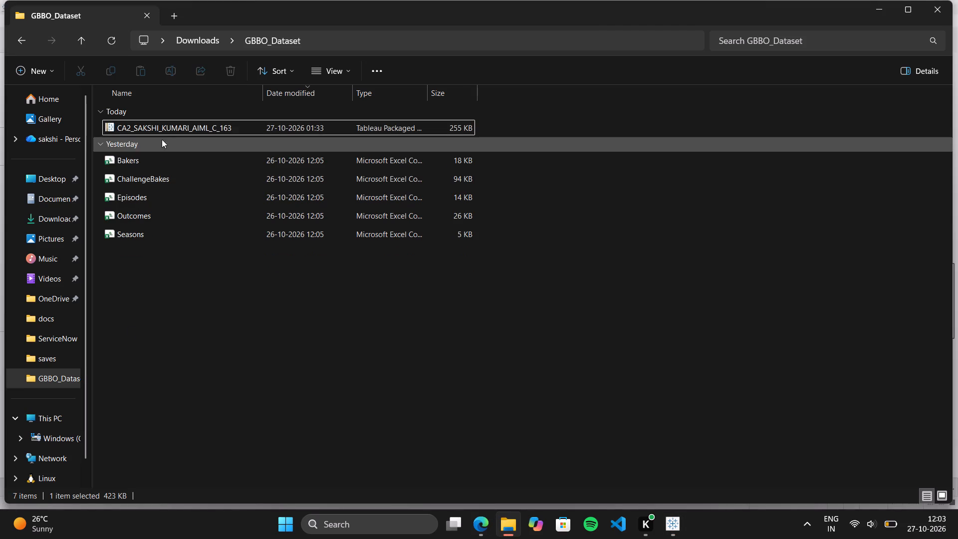
click(161, 122)
key(Delete)
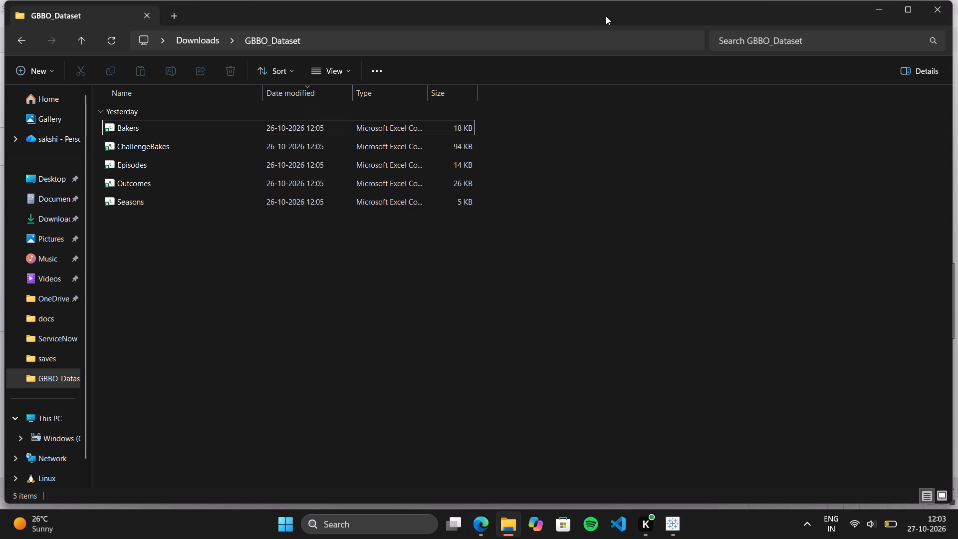
click(935, 8)
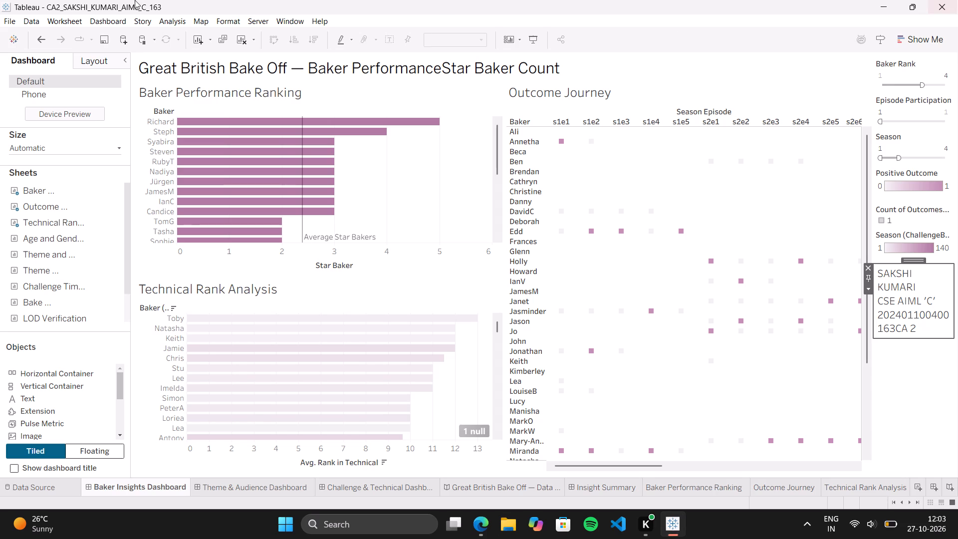
Export the workbook as a Tableau Packaged Workbook (.twbx) into the GBBO_Dataset folder, keeping the proposed CA2 file name.
click(12, 21)
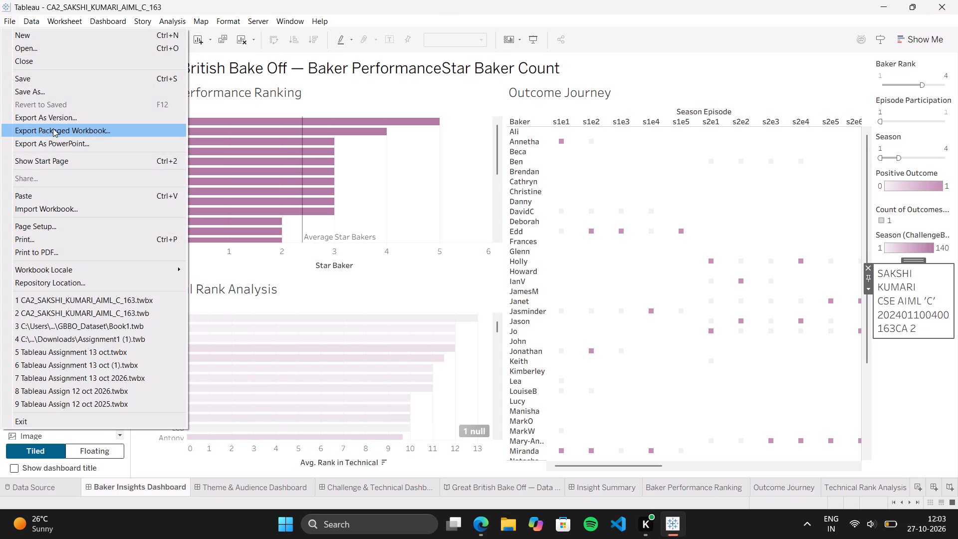
click(52, 127)
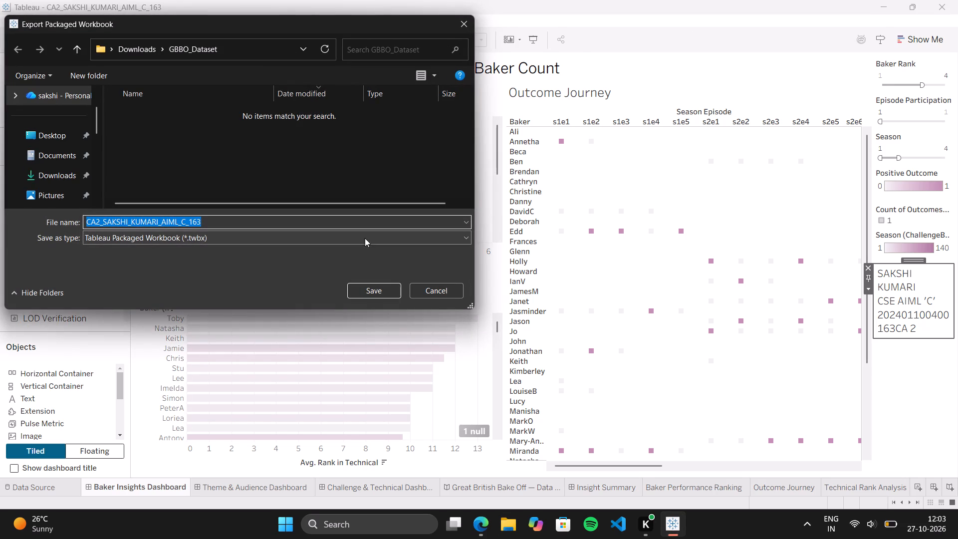
click(387, 292)
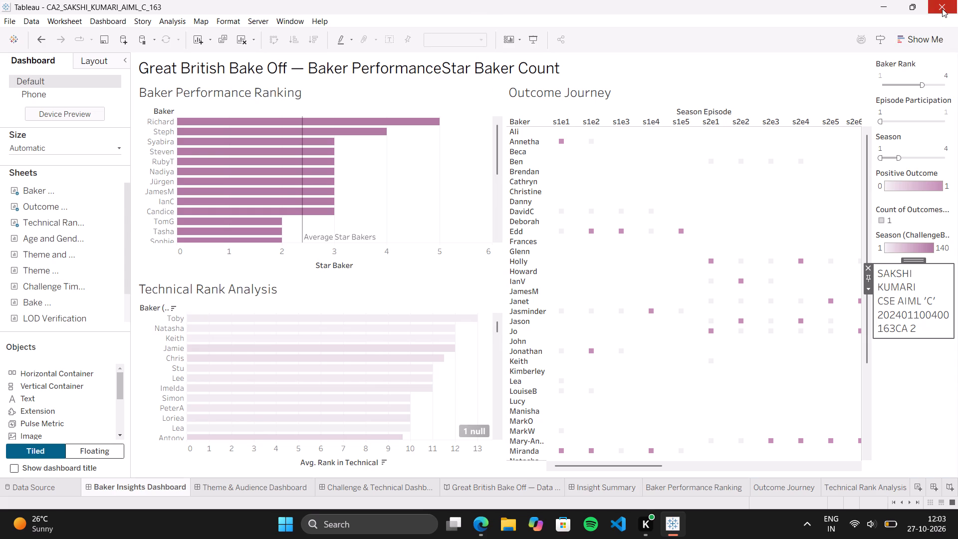
Insert two line breaks between the student number and CA 2 in the Baker Insights Dashboard's student details text.
double_click(907, 331)
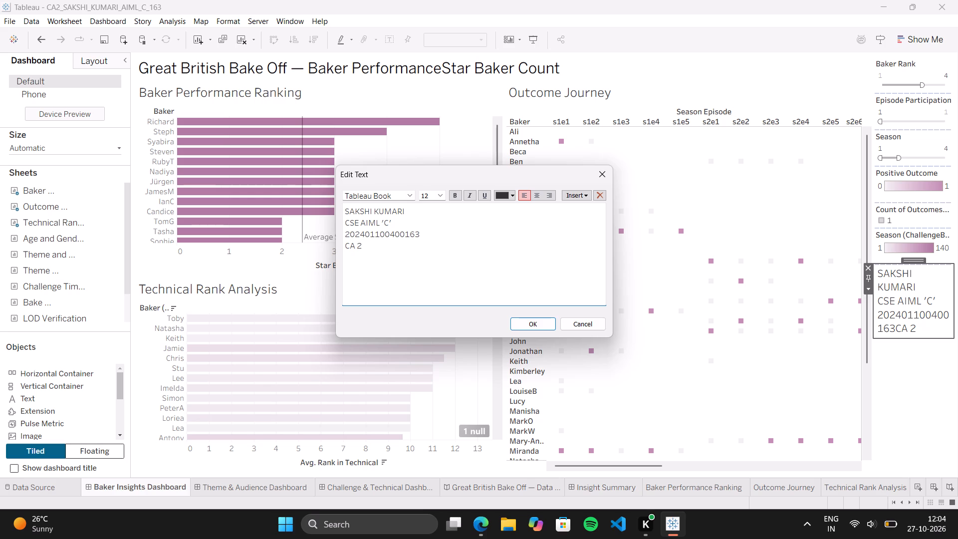
click(442, 236)
key(shift+Return)
key(shift+Return)
click(543, 323)
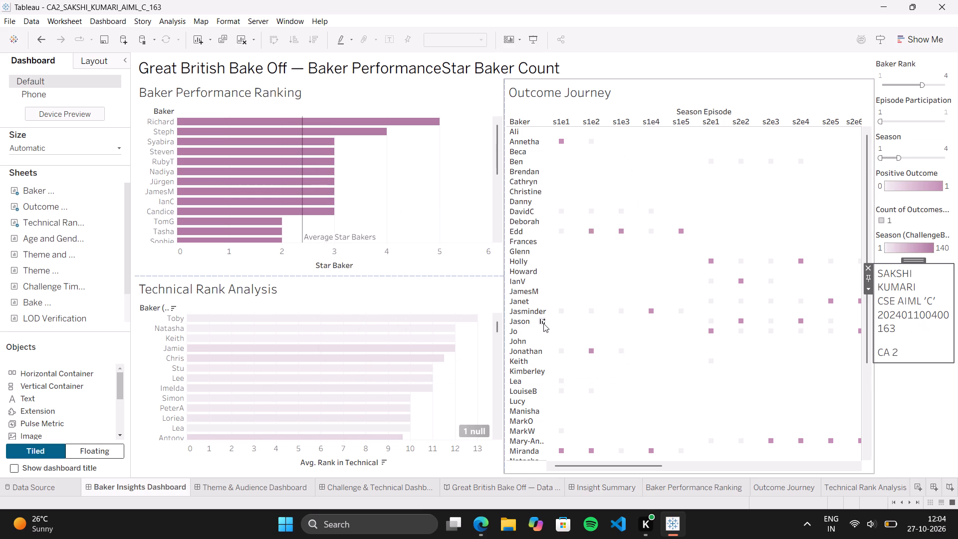
In the Baker Insights Dashboard's student details, add a blank line after the name and after CSE AIML 'C', and remove one above CA 2.
double_click(910, 318)
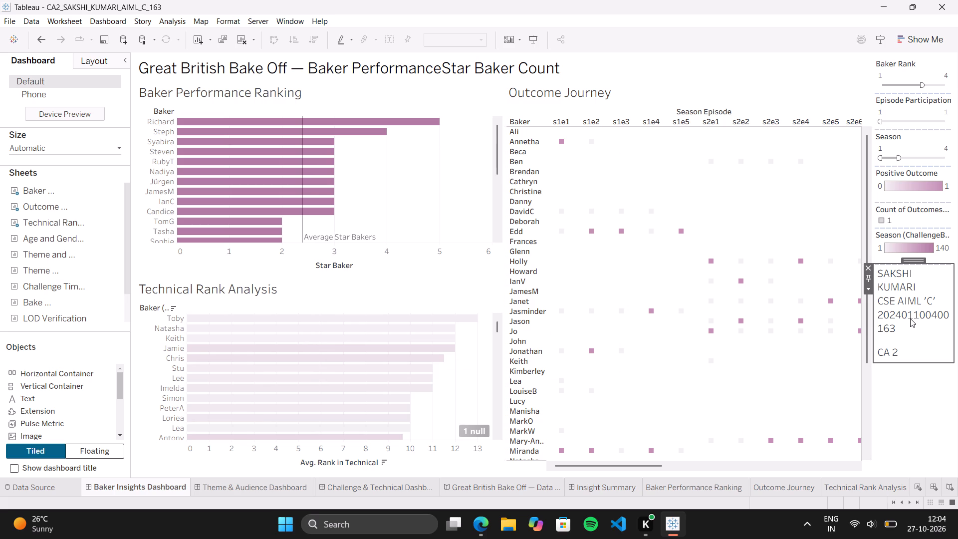
click(426, 208)
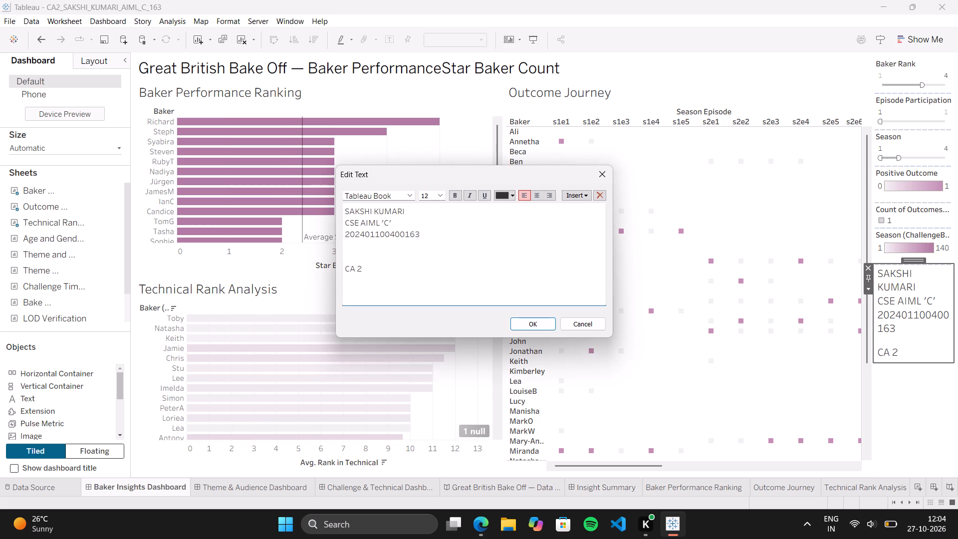
key(shift+Return)
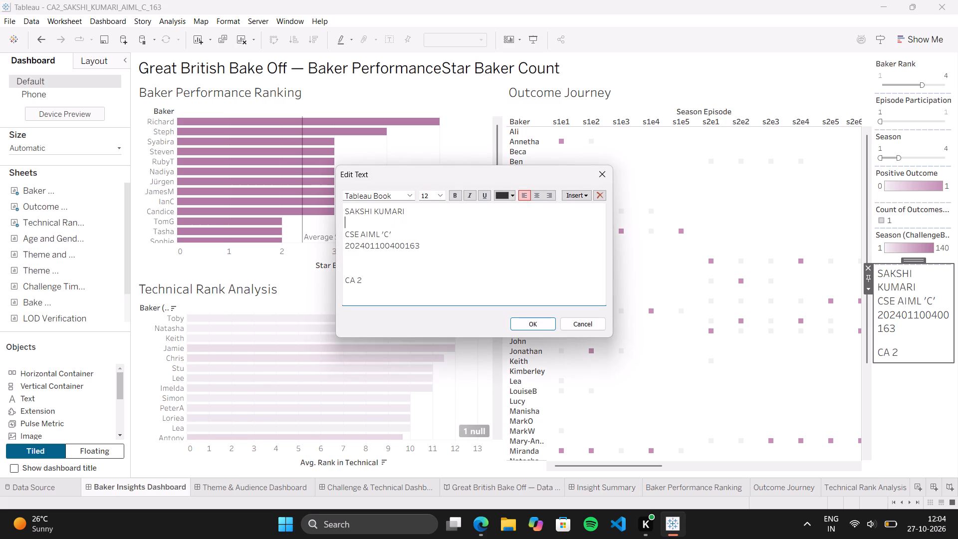
click(409, 235)
key(shift+Return)
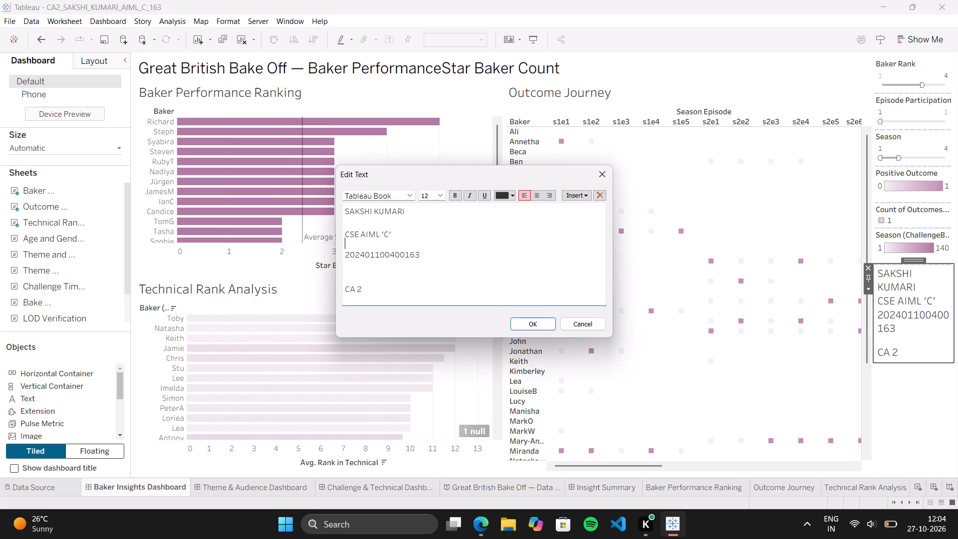
click(398, 278)
key(BackSpace)
click(545, 329)
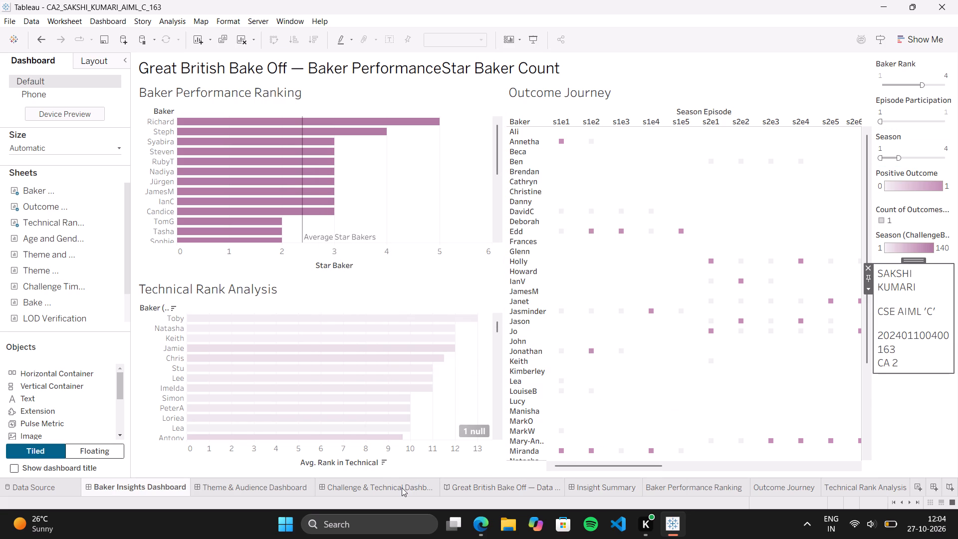
Add blank lines between the name, CSE AIML 'C', student number and CA 2 in the Theme & Audience Dashboard's student details text.
click(238, 491)
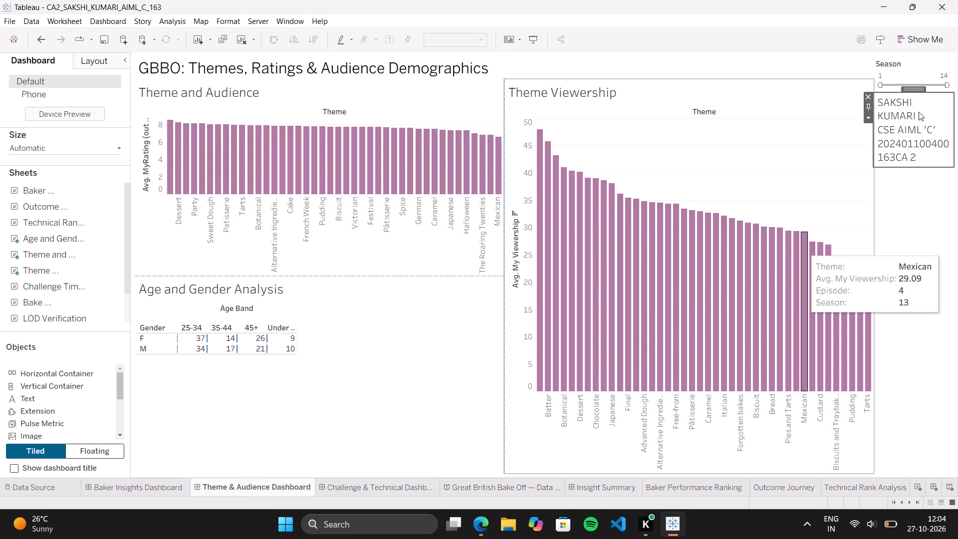
double_click(911, 117)
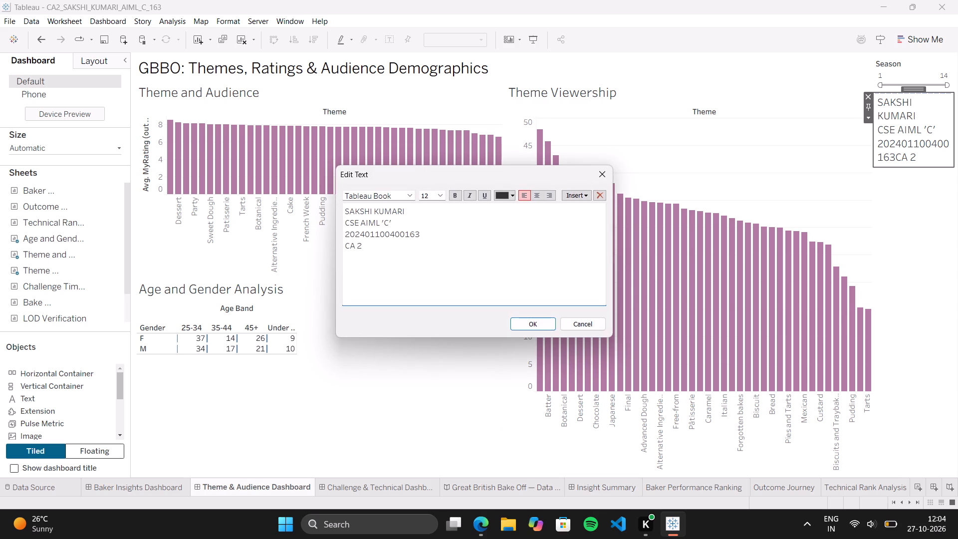
click(440, 212)
key(shift+Return)
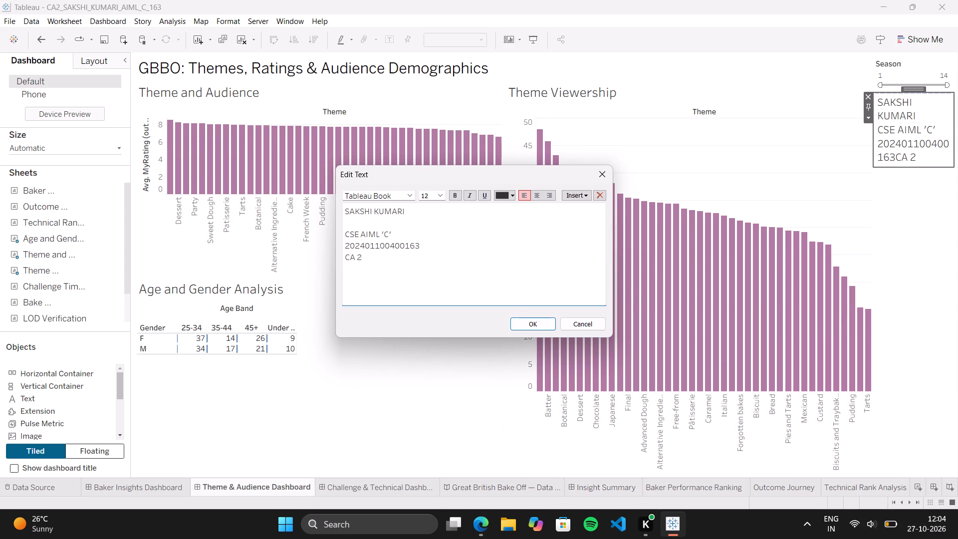
click(417, 225)
click(409, 233)
key(shift+Return)
click(424, 253)
key(shift+Return)
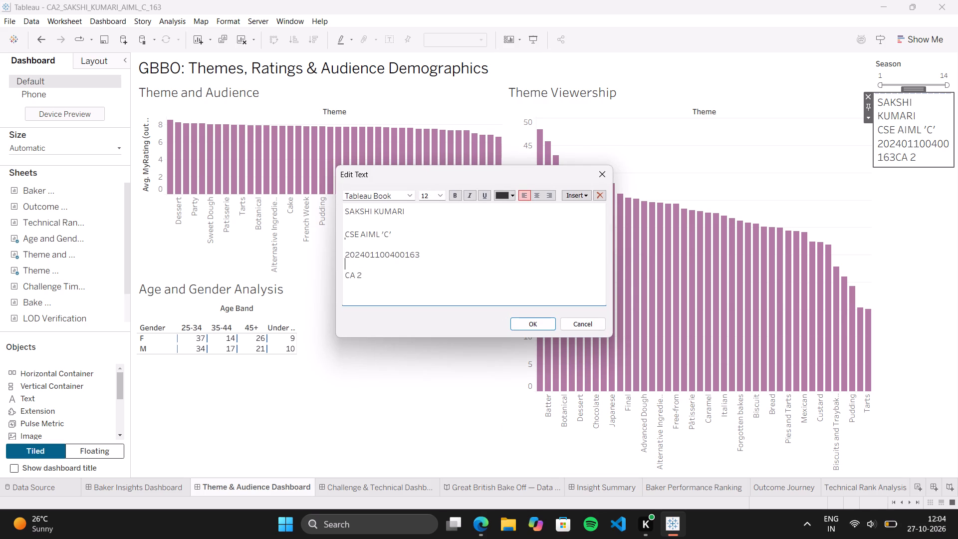
click(528, 322)
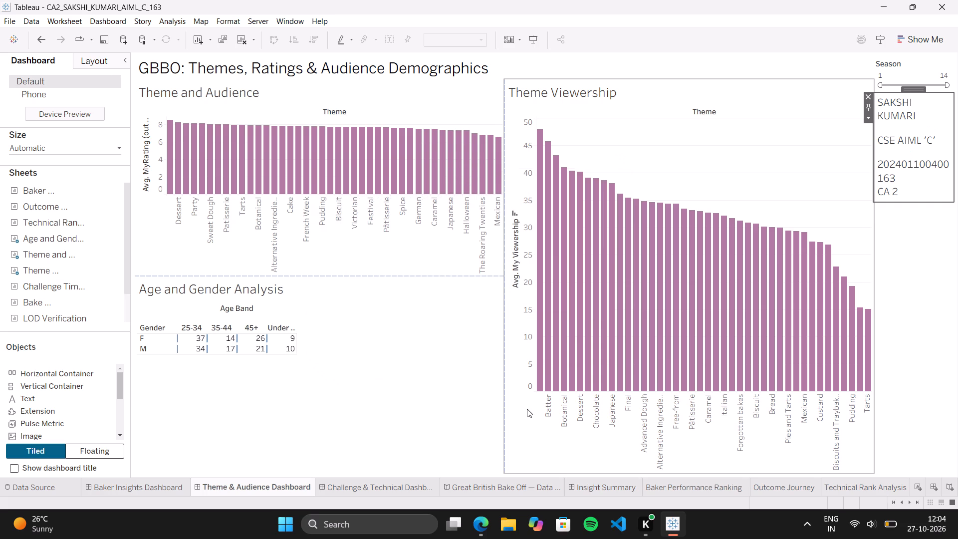
Insert another line break between the student number and CA 2 in the Theme & Audience Dashboard's student details text.
double_click(897, 166)
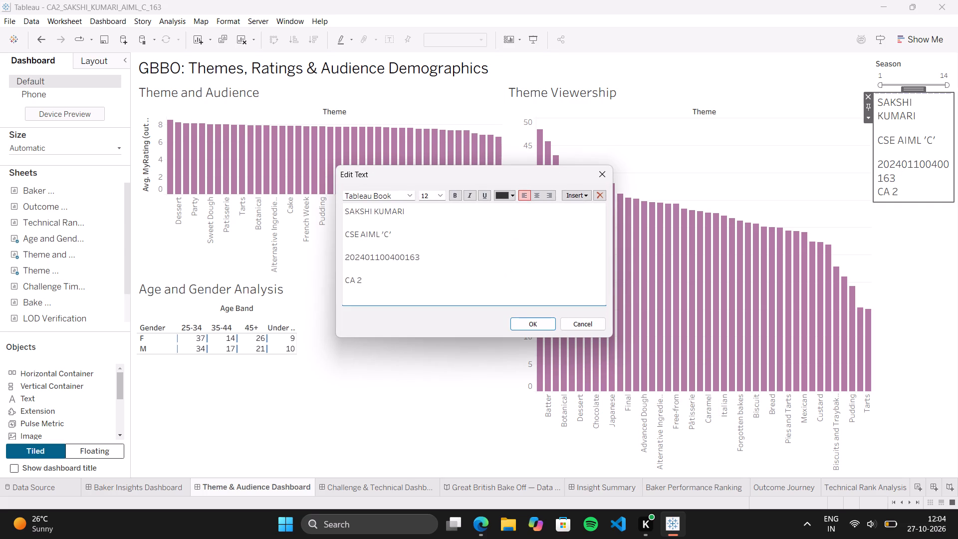
click(416, 266)
key(shift+Return)
click(522, 325)
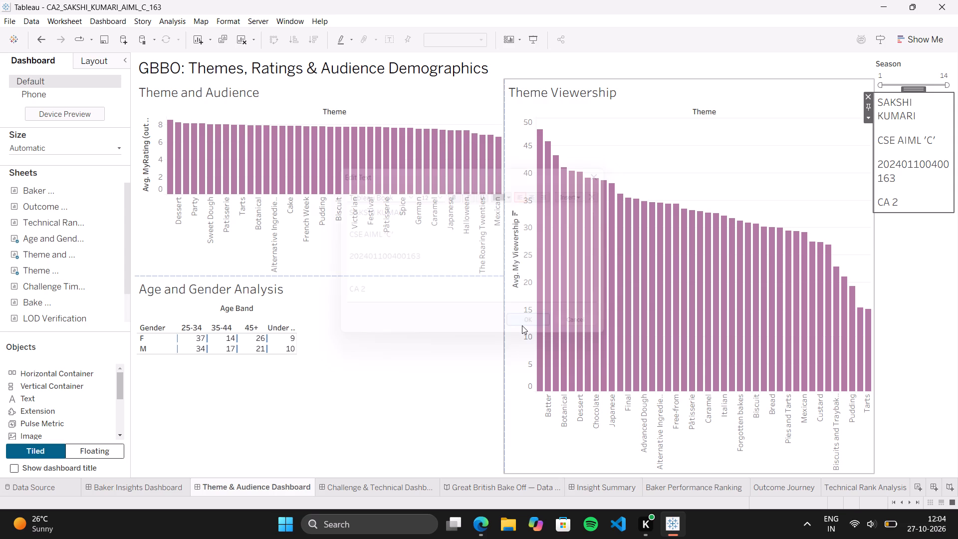
Insert another line break between the student number and CA 2 in the Baker Insights Dashboard's student details text.
click(160, 488)
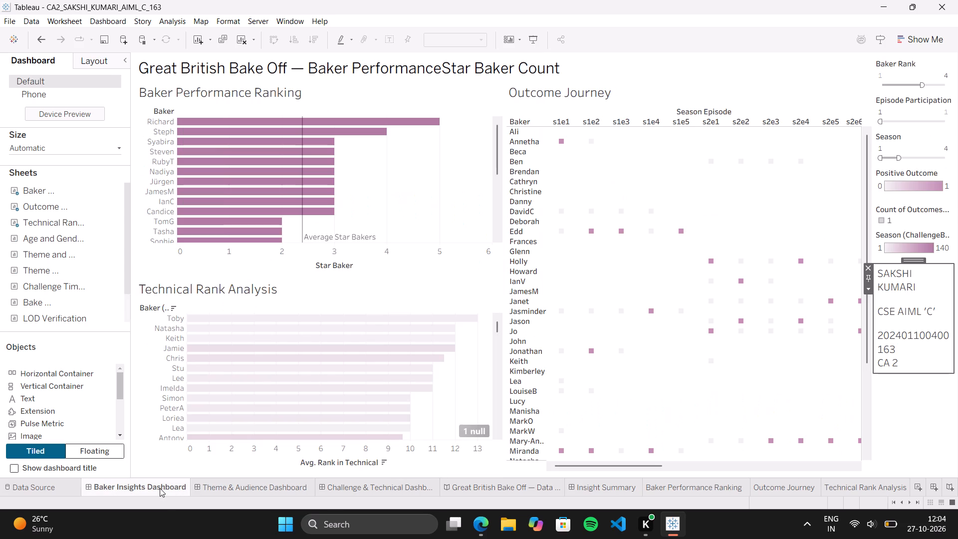
double_click(914, 321)
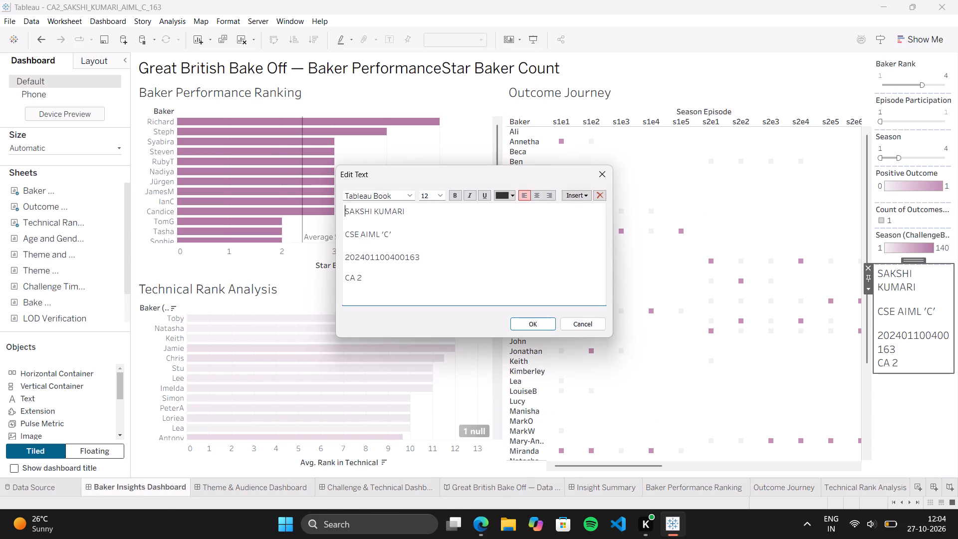
click(430, 261)
key(shift+Return)
click(530, 330)
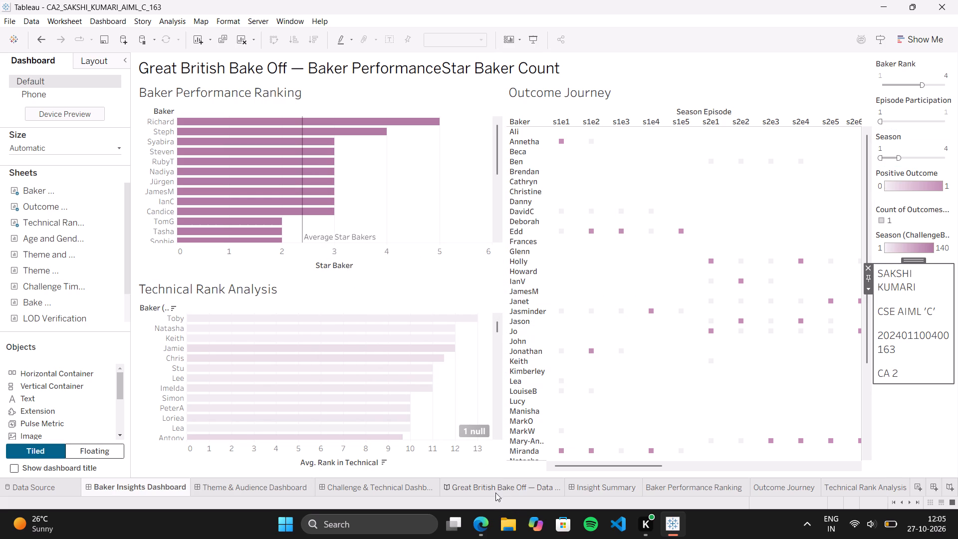
Add blank lines between the name, CSE AIML 'C', student number and CA 2 in the Challenge & Technical Dashboard's student details text.
click(409, 485)
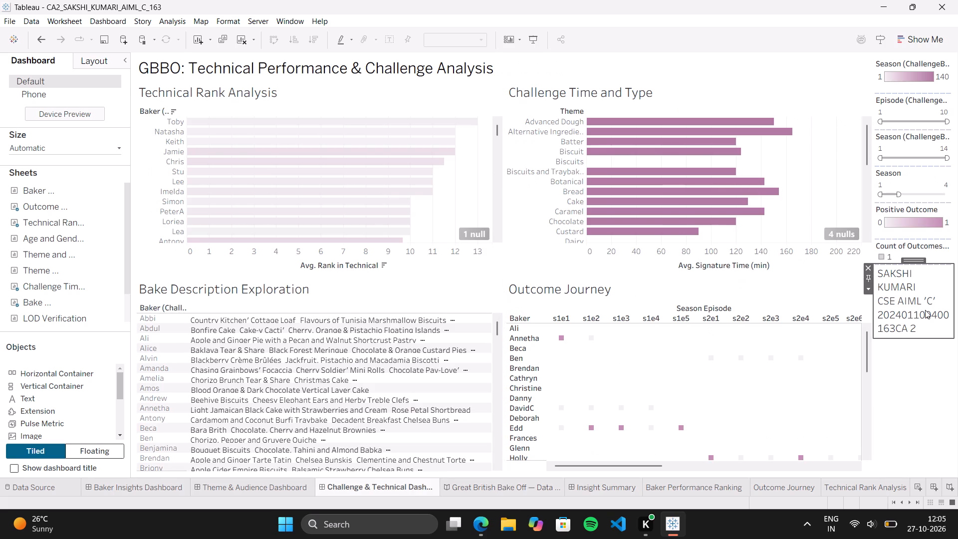
double_click(925, 309)
click(495, 214)
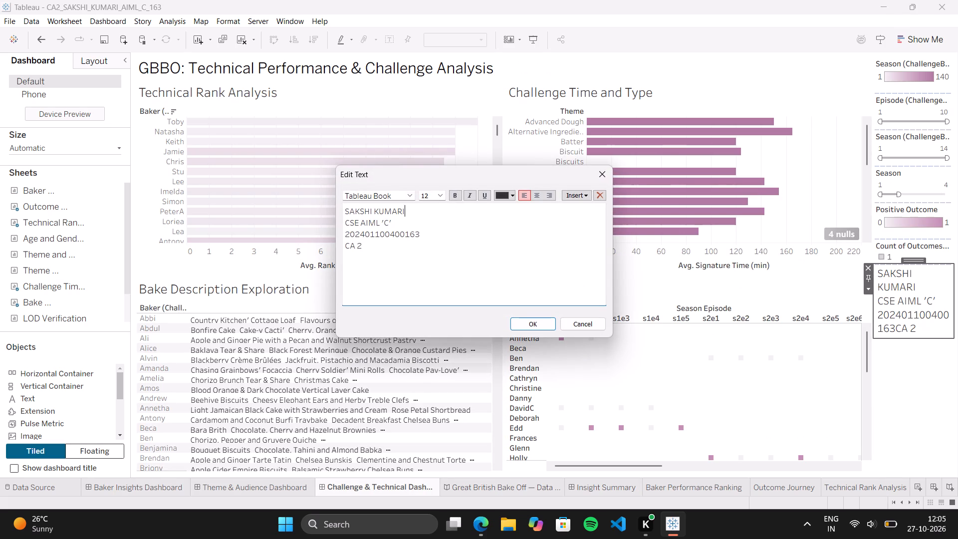
key(shift+Return)
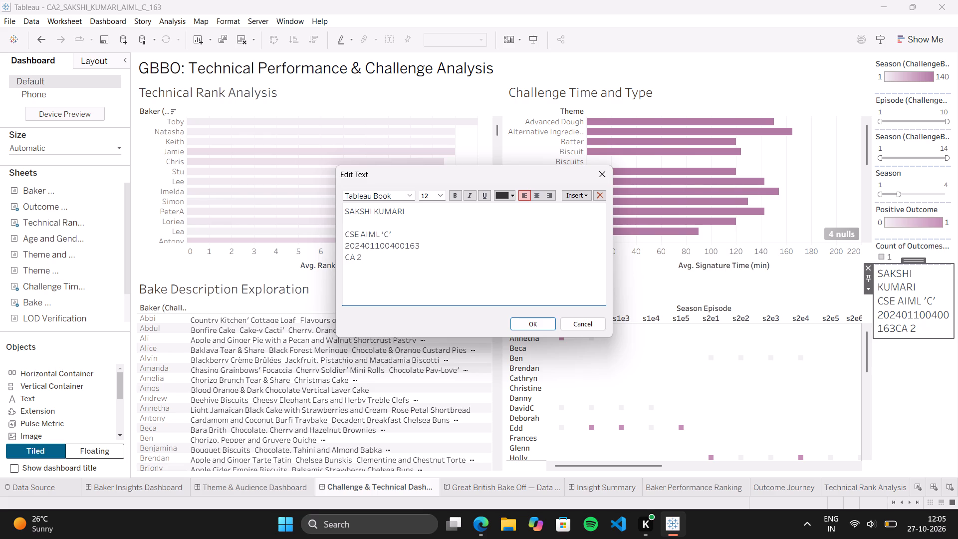
click(460, 225)
click(402, 235)
key(shift+Return)
click(426, 253)
key(shift+Return)
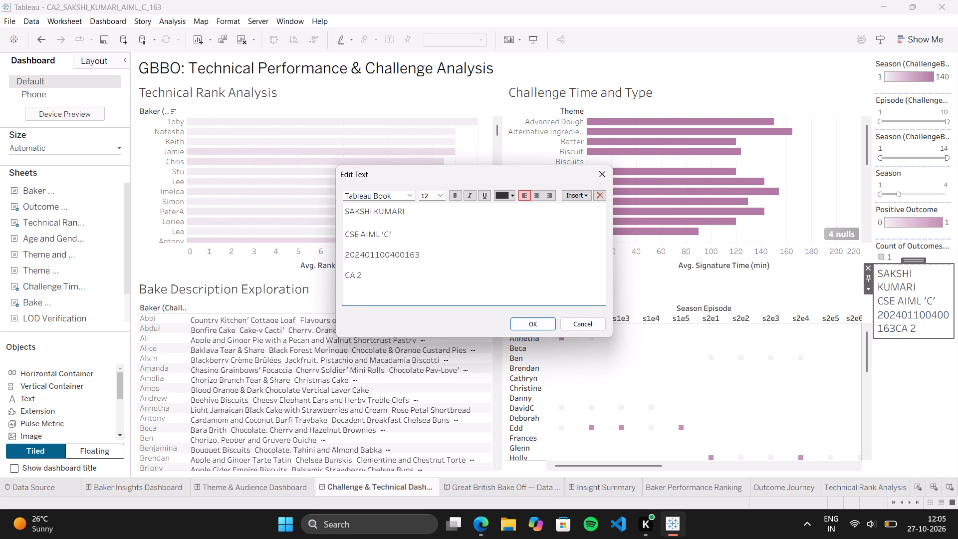
key(shift+Return)
click(529, 321)
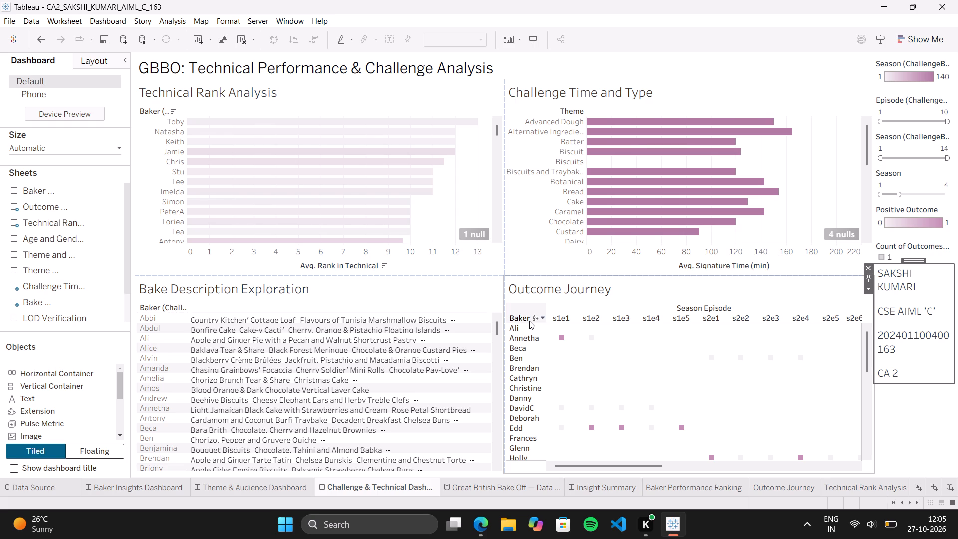
Check the Great British Bake Off — Data Story and close the workbook.
click(452, 485)
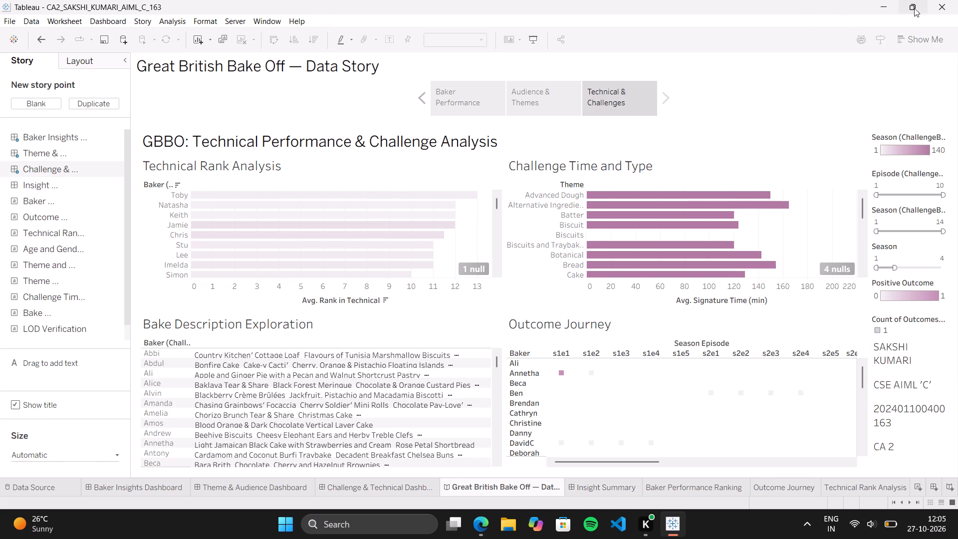
click(957, 4)
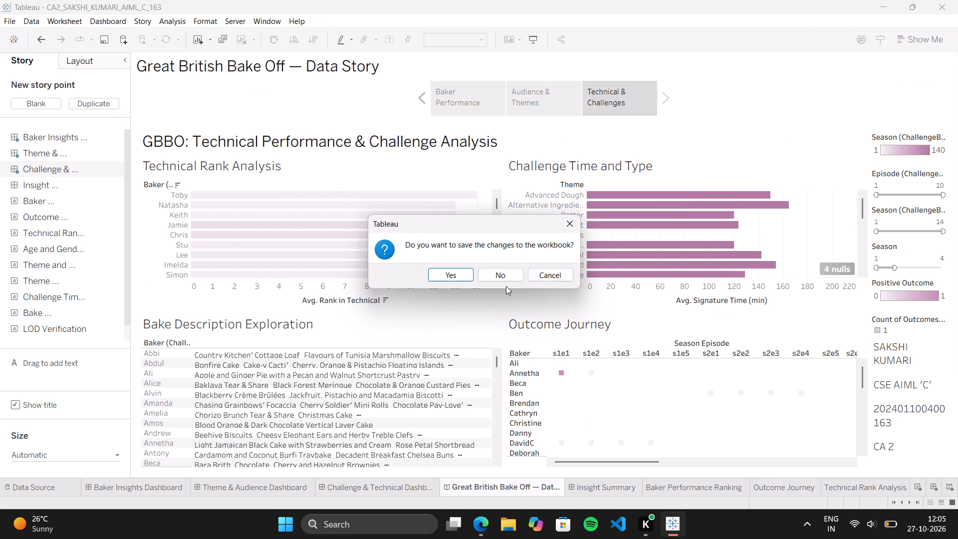
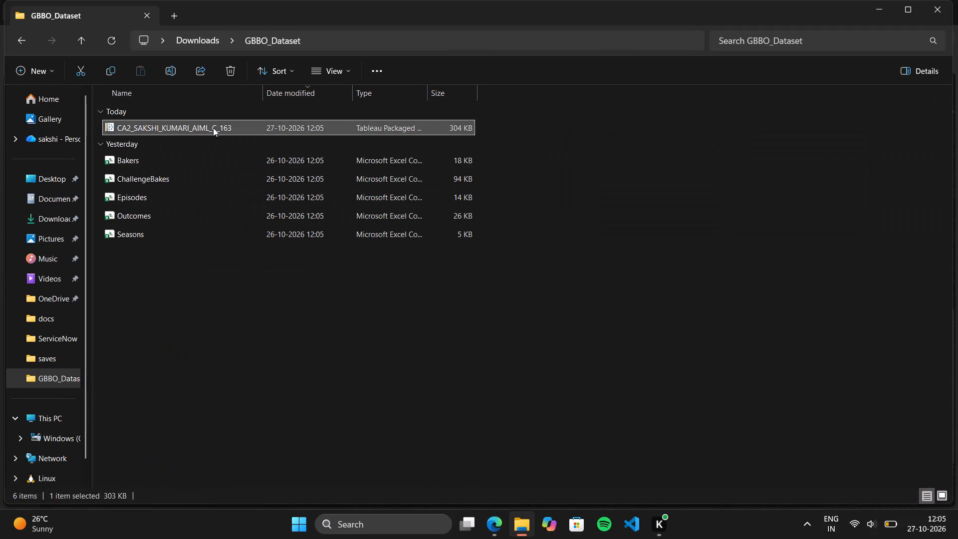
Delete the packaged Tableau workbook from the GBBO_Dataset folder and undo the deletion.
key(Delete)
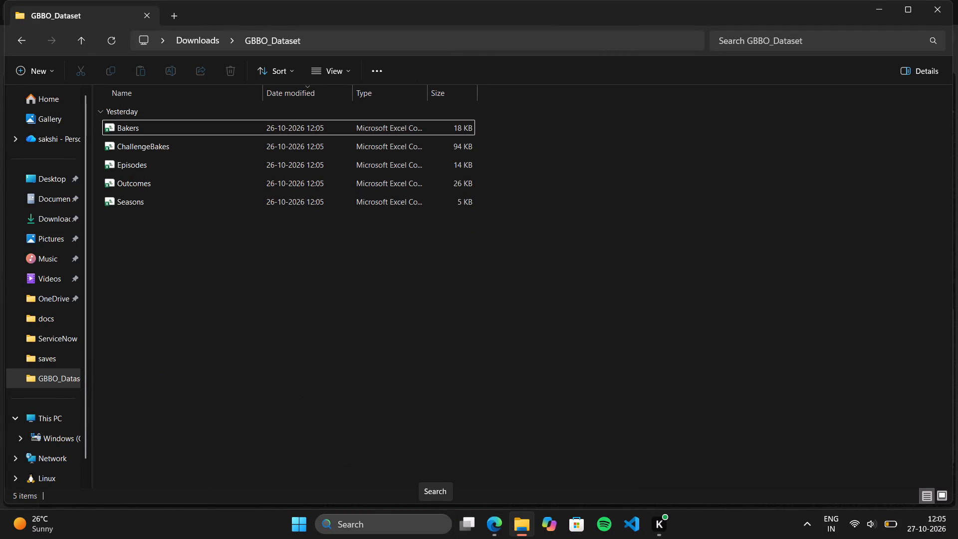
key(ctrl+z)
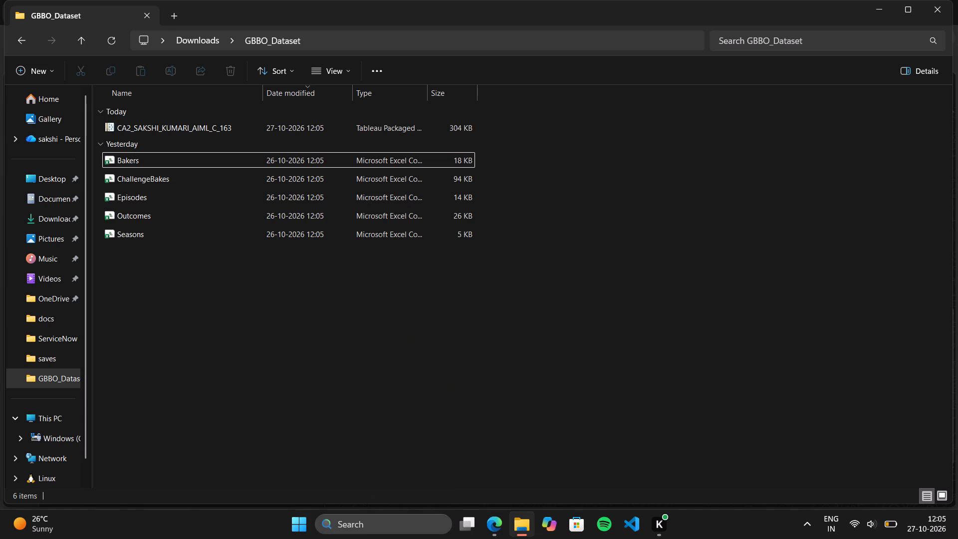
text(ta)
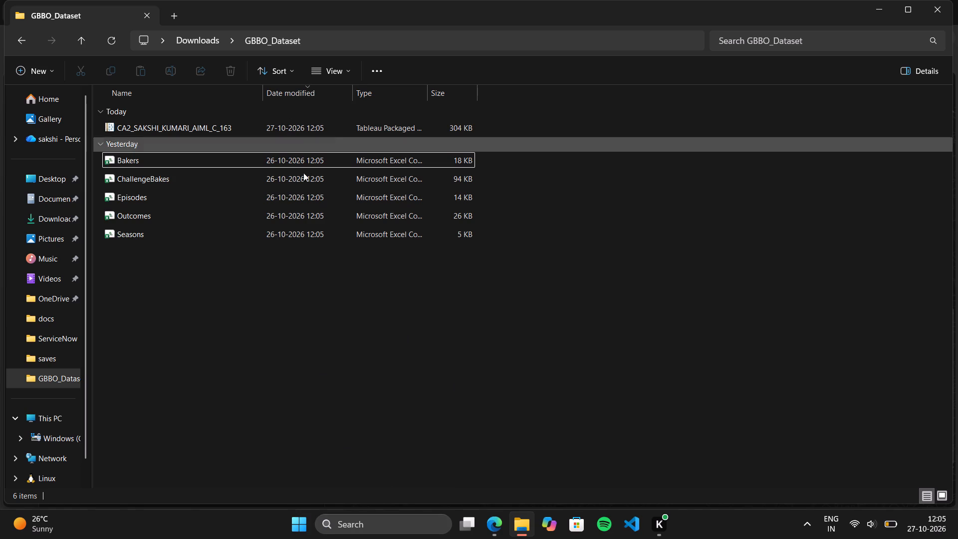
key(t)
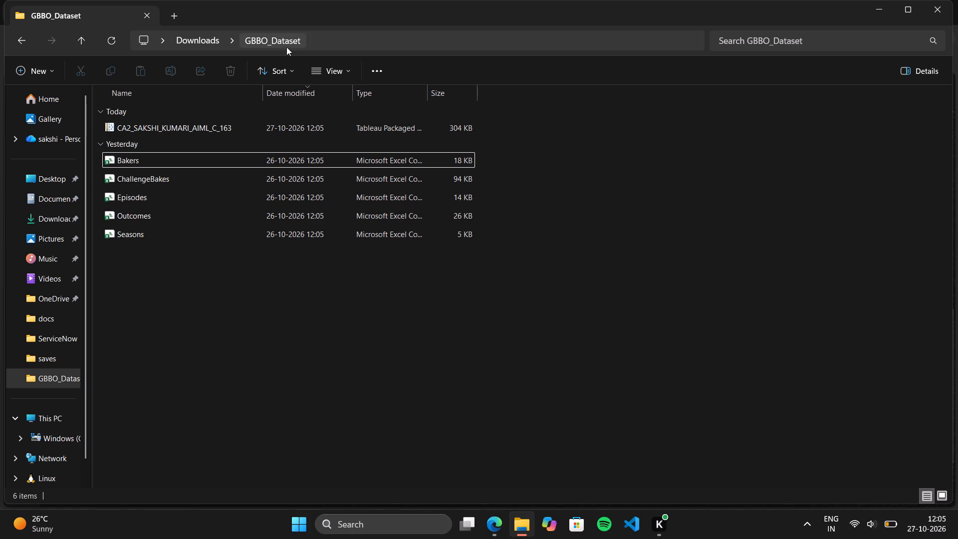
Open the packaged CA2 workbook from the GBBO_Dataset folder in Tableau.
double_click(264, 127)
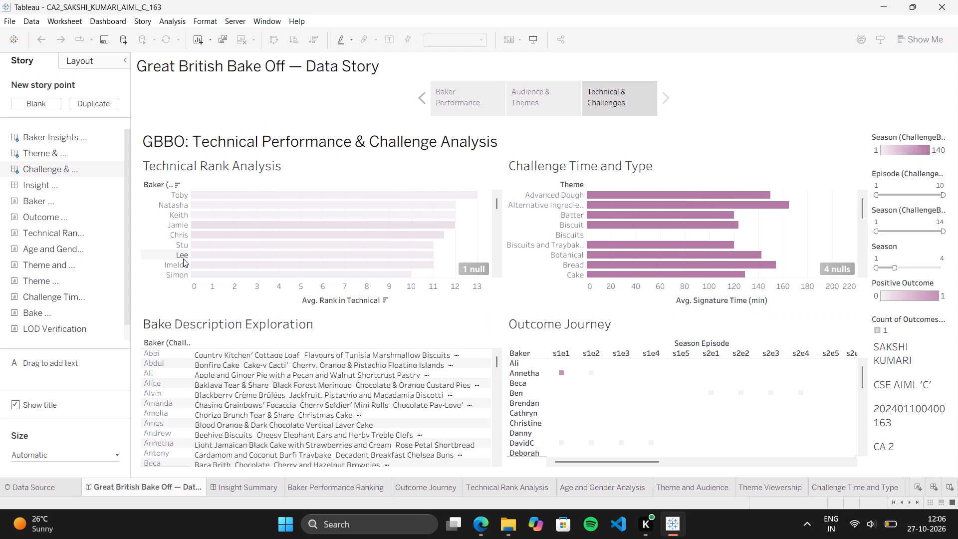
scroll(124, 488, right, 5)
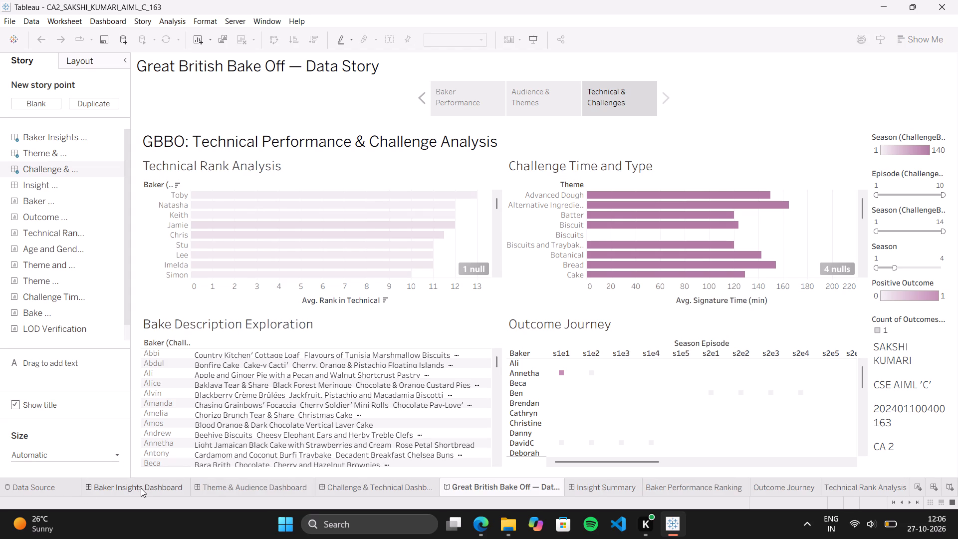
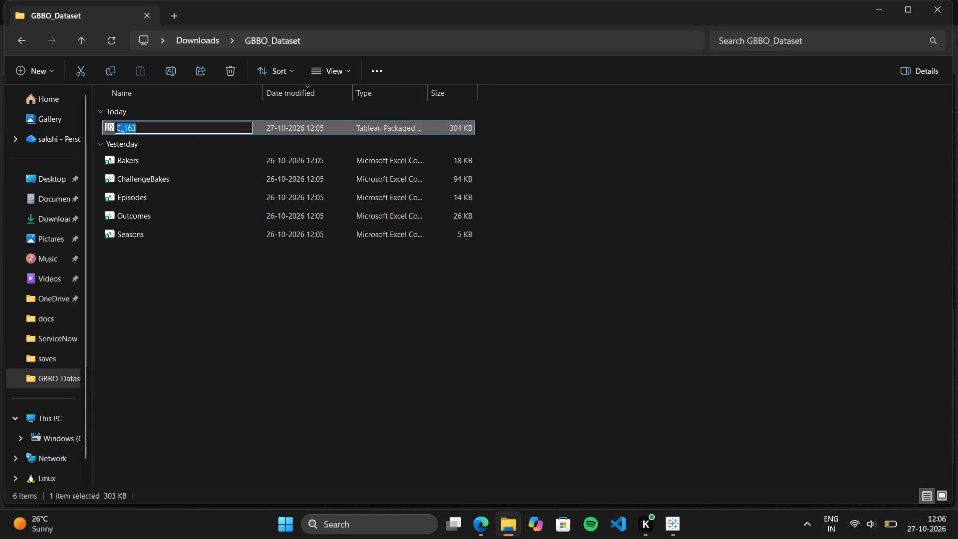
Delete the packaged CA2 Tableau workbook from the GBBO_Dataset folder and close the folder window.
click(639, 147)
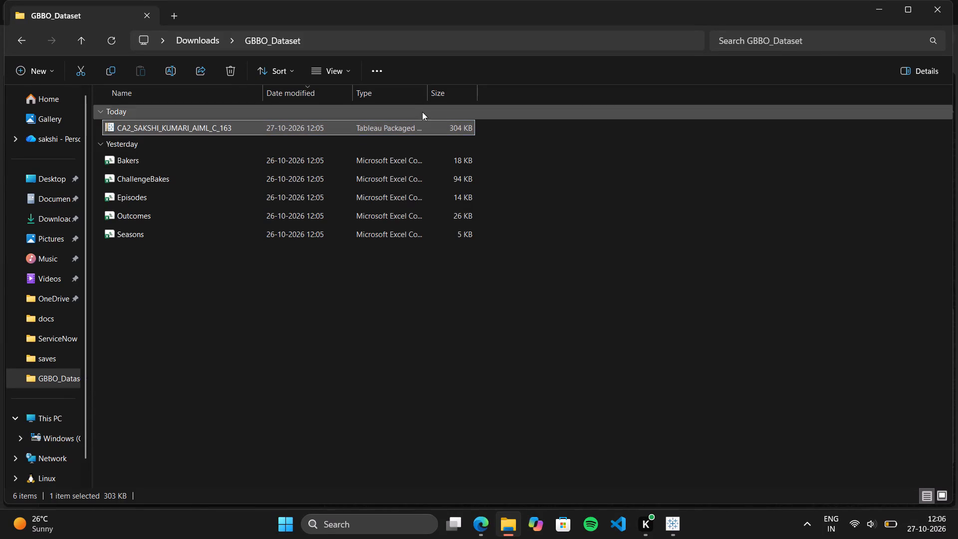
click(387, 333)
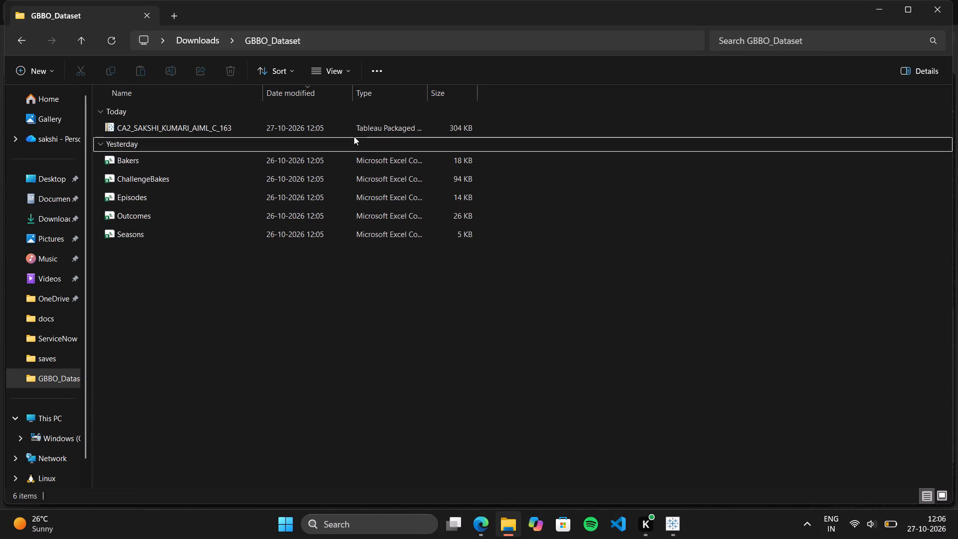
click(348, 130)
key(Delete)
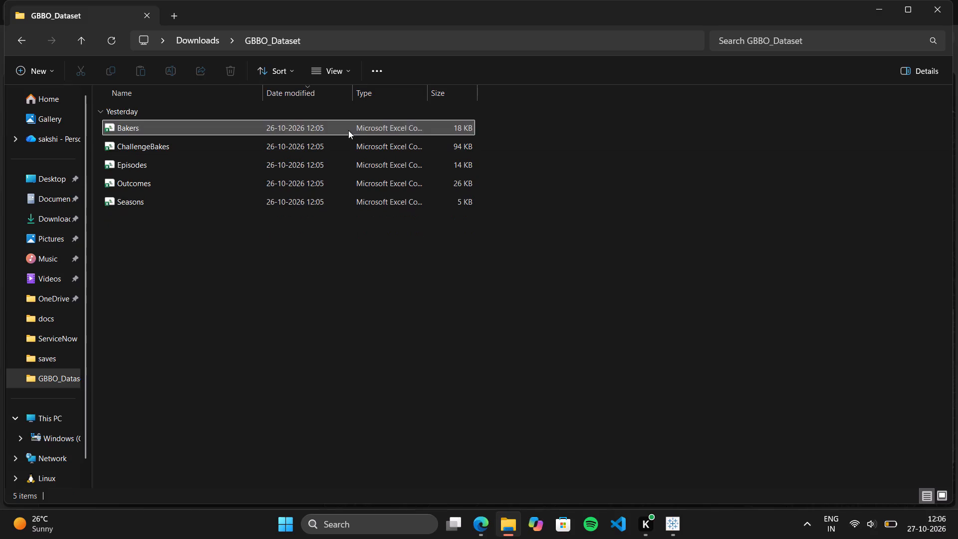
click(929, 9)
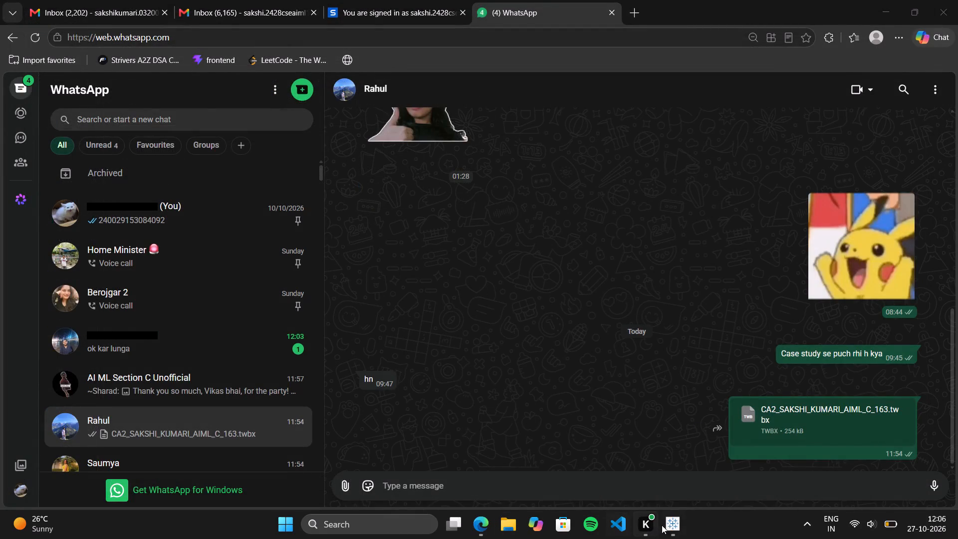
Switch to Tableau and start a new packaged workbook export of the open CA2 workbook.
click(673, 525)
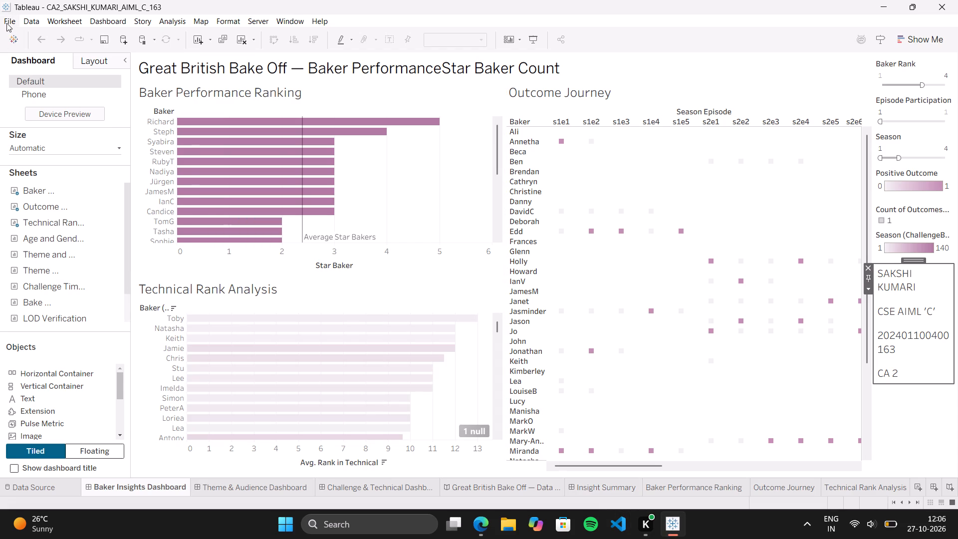
click(6, 23)
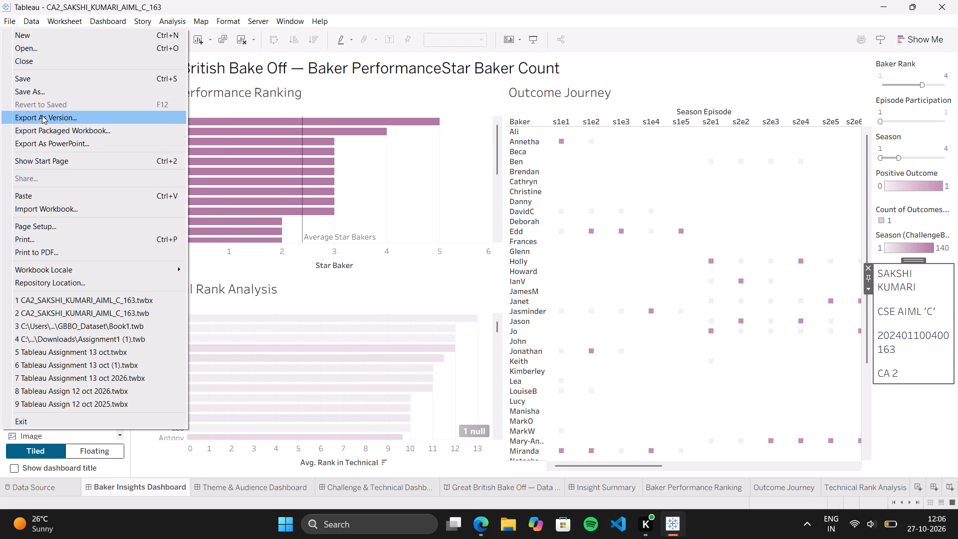
click(62, 128)
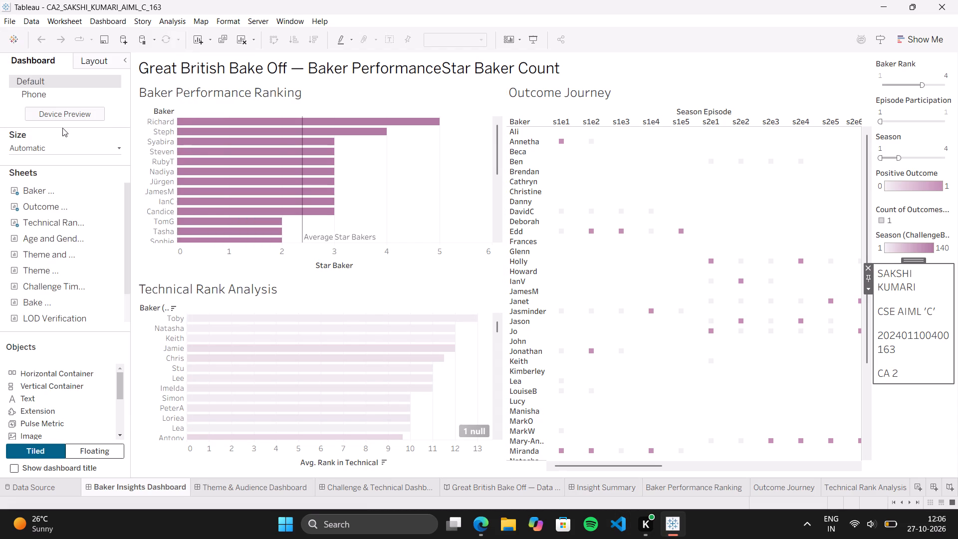
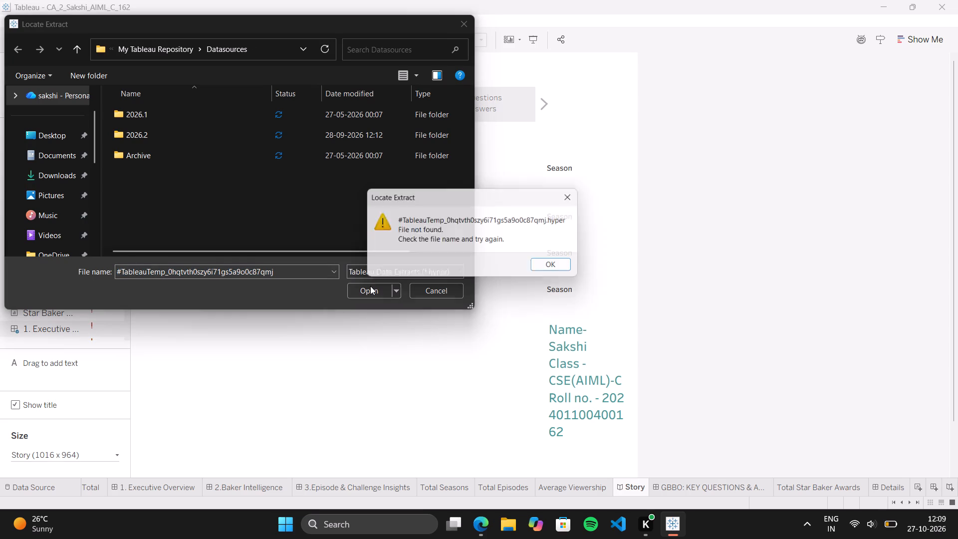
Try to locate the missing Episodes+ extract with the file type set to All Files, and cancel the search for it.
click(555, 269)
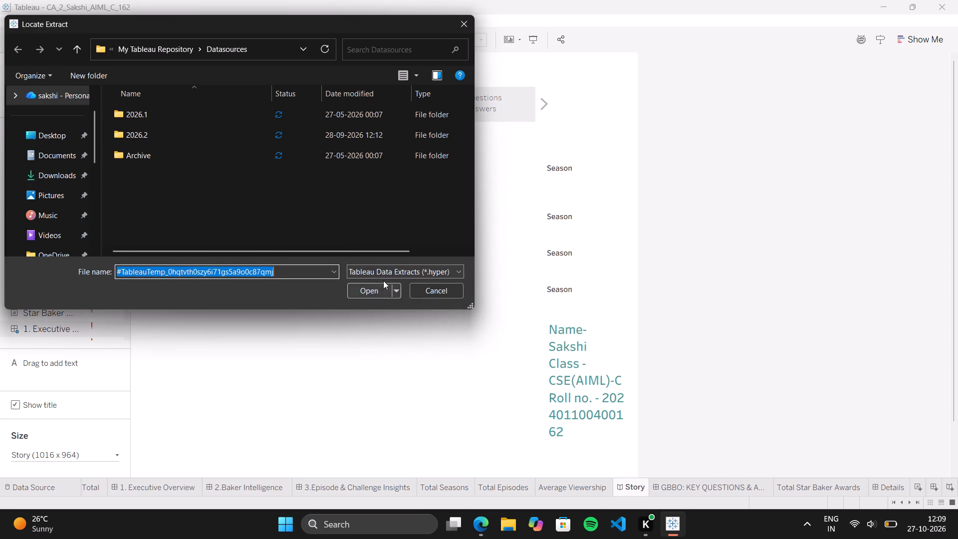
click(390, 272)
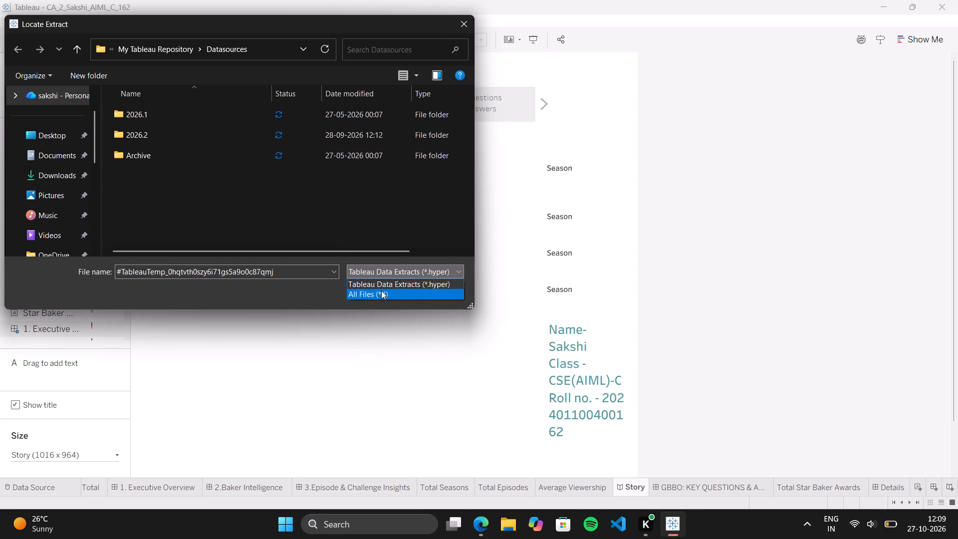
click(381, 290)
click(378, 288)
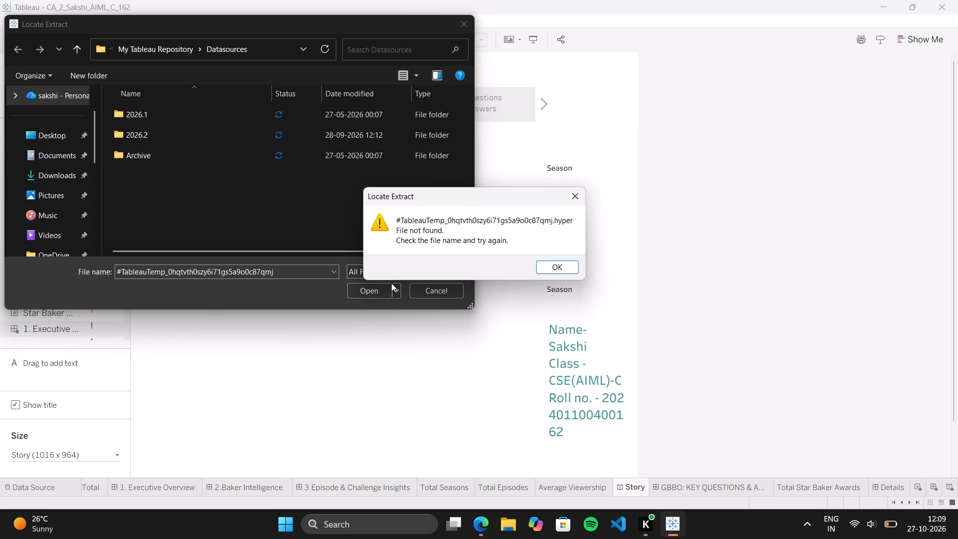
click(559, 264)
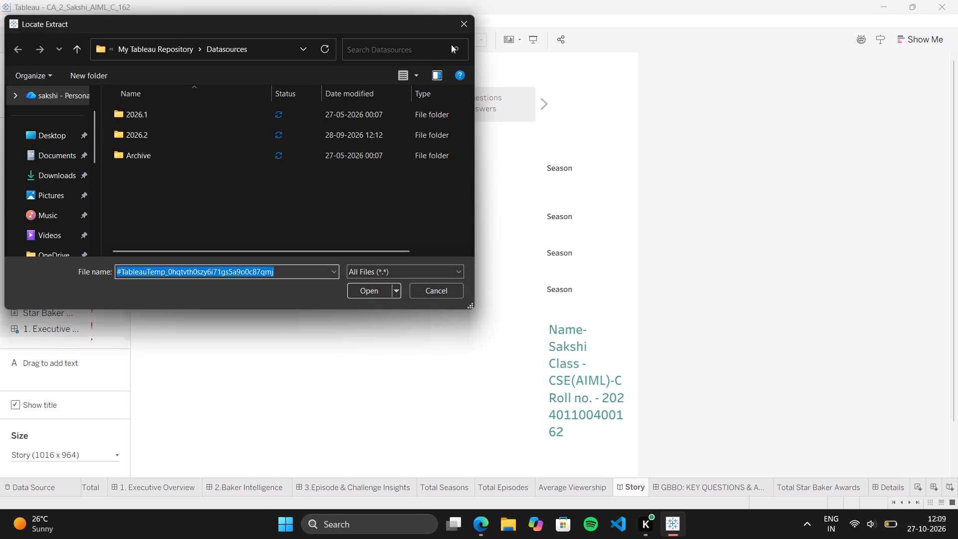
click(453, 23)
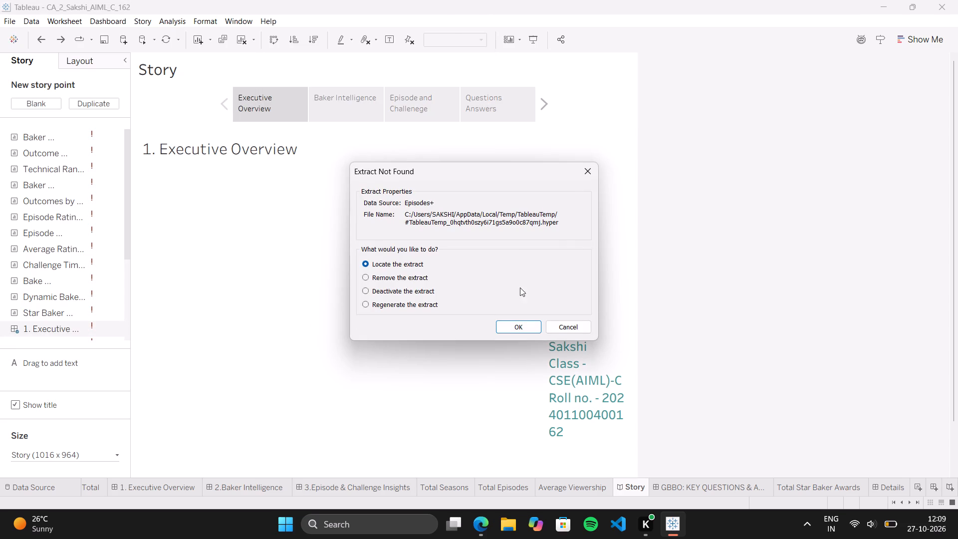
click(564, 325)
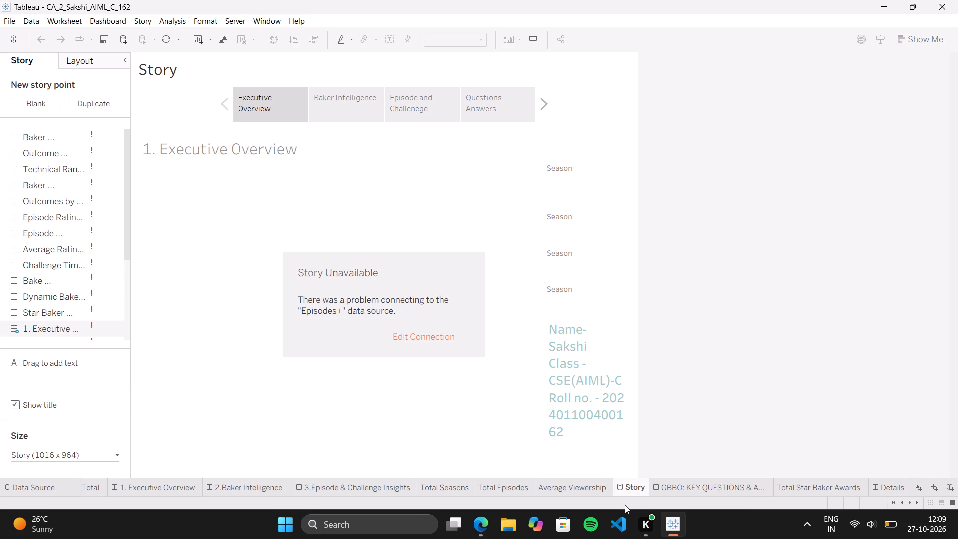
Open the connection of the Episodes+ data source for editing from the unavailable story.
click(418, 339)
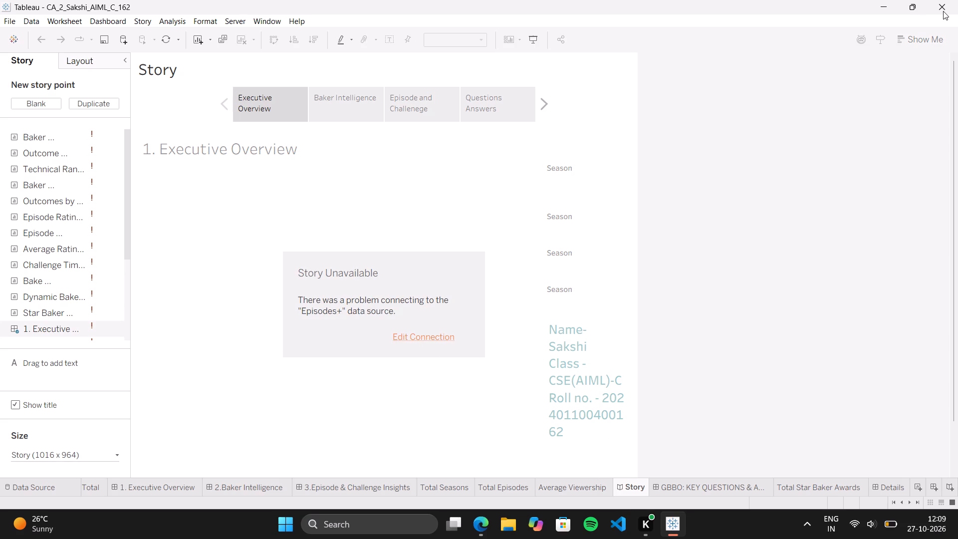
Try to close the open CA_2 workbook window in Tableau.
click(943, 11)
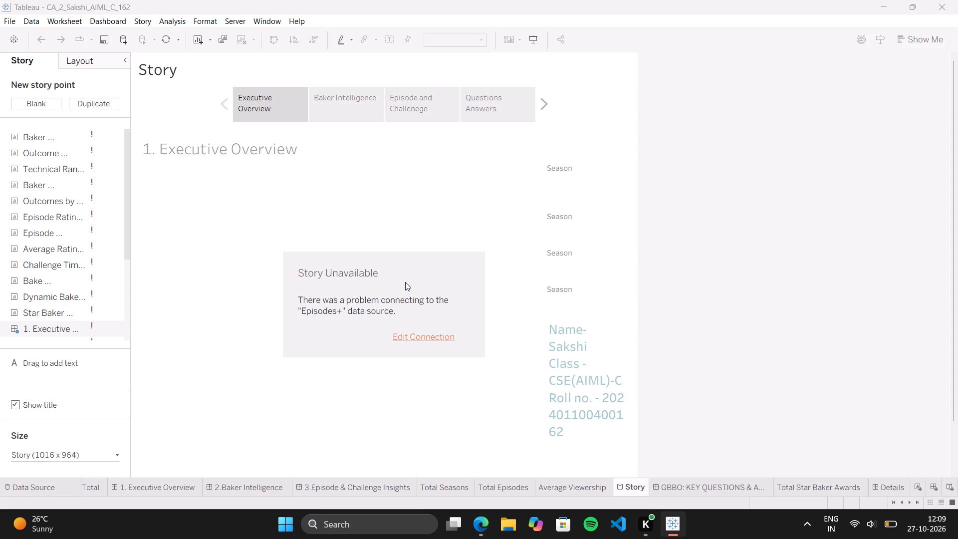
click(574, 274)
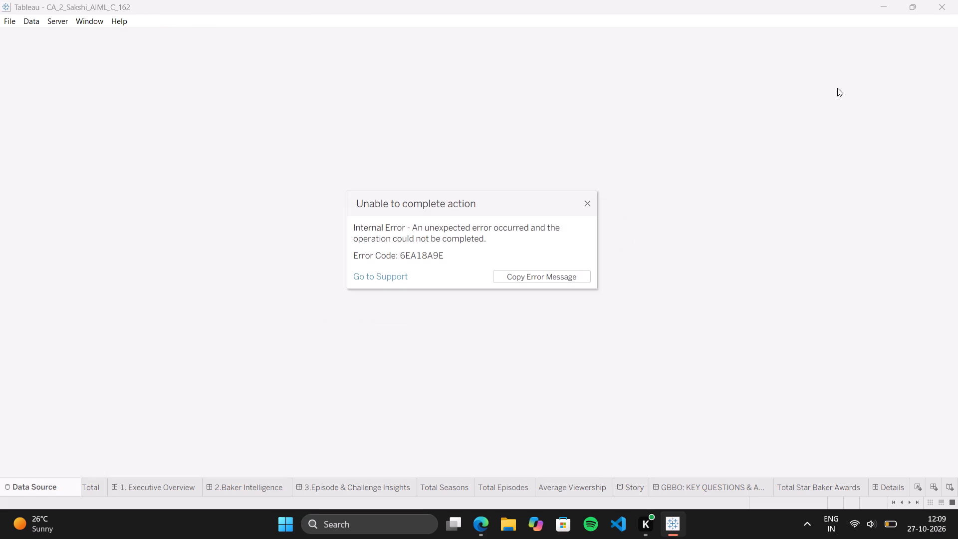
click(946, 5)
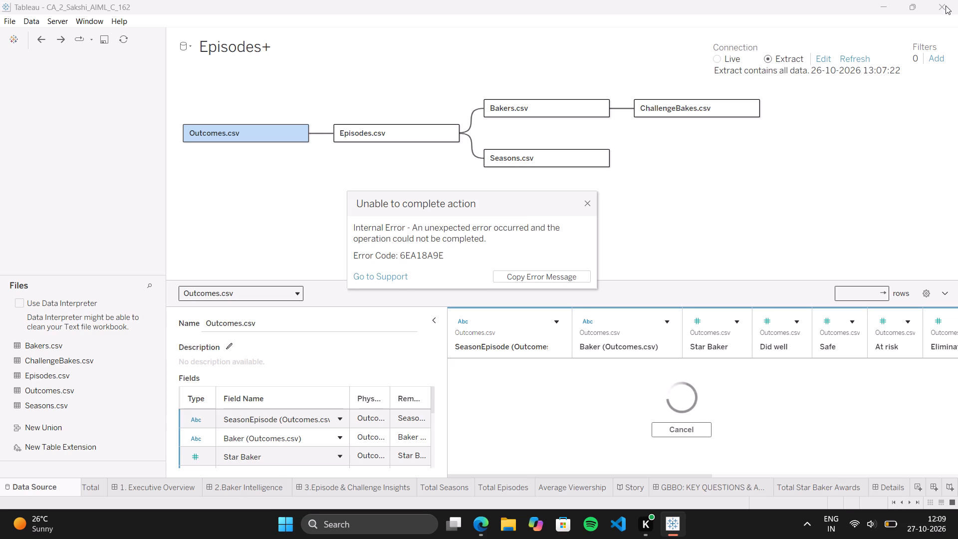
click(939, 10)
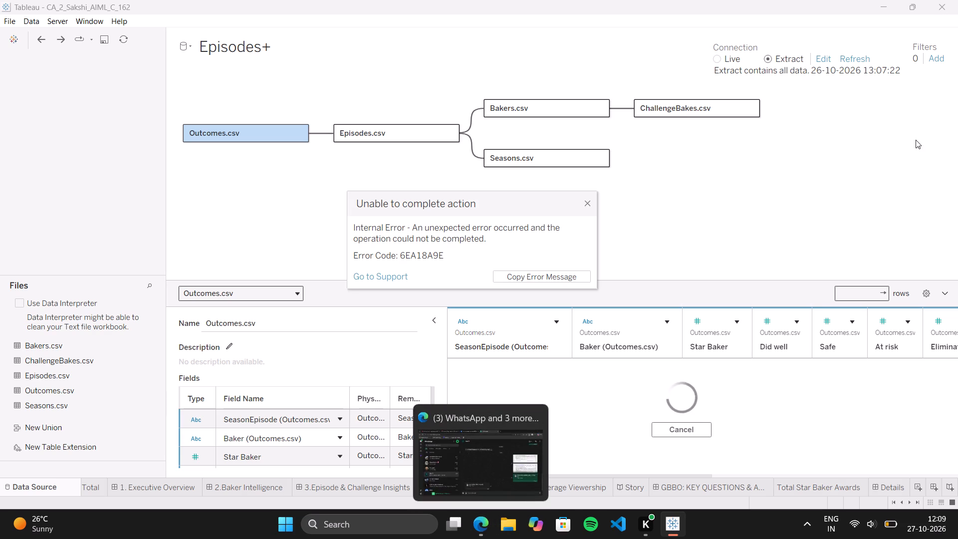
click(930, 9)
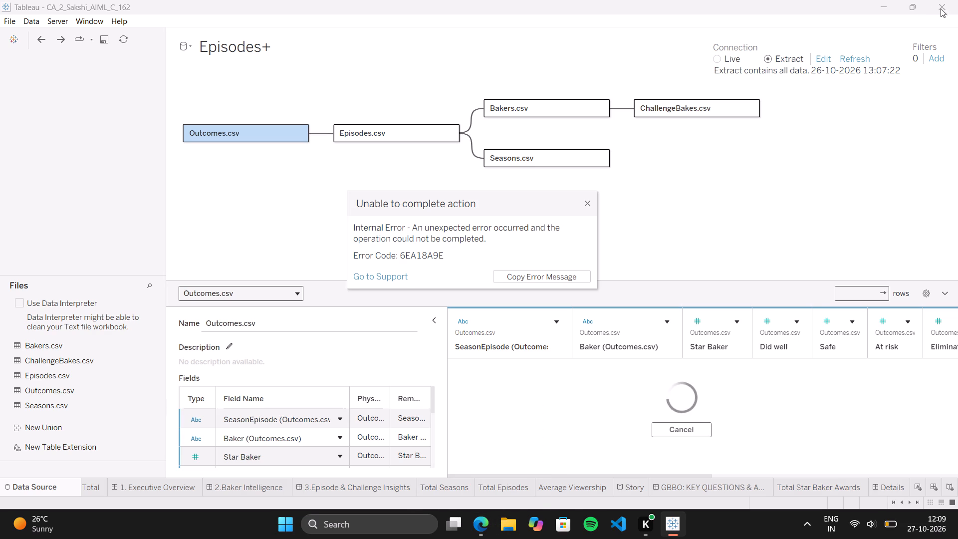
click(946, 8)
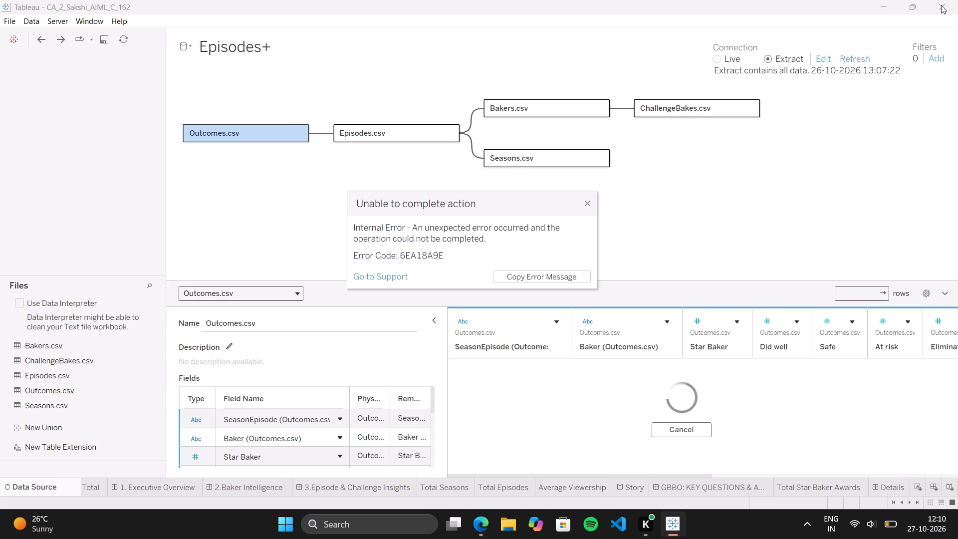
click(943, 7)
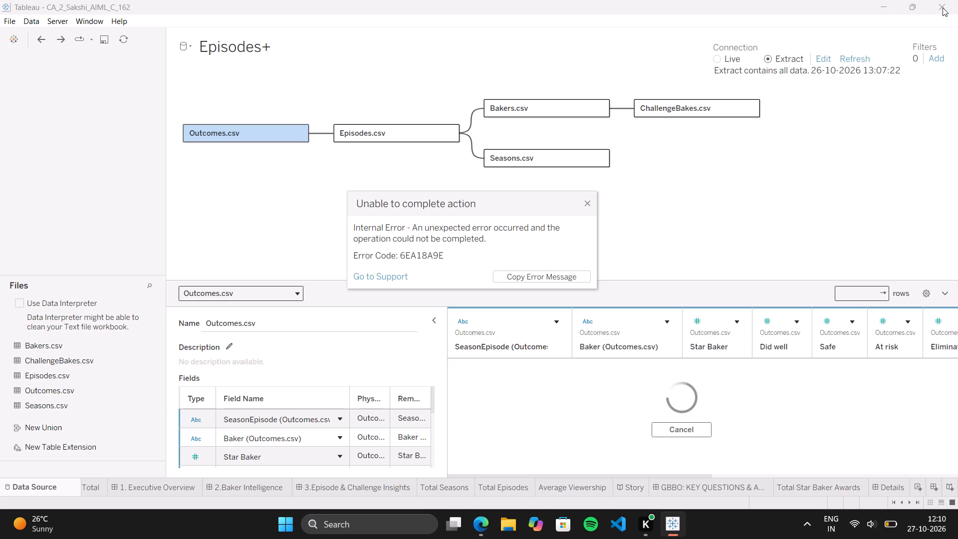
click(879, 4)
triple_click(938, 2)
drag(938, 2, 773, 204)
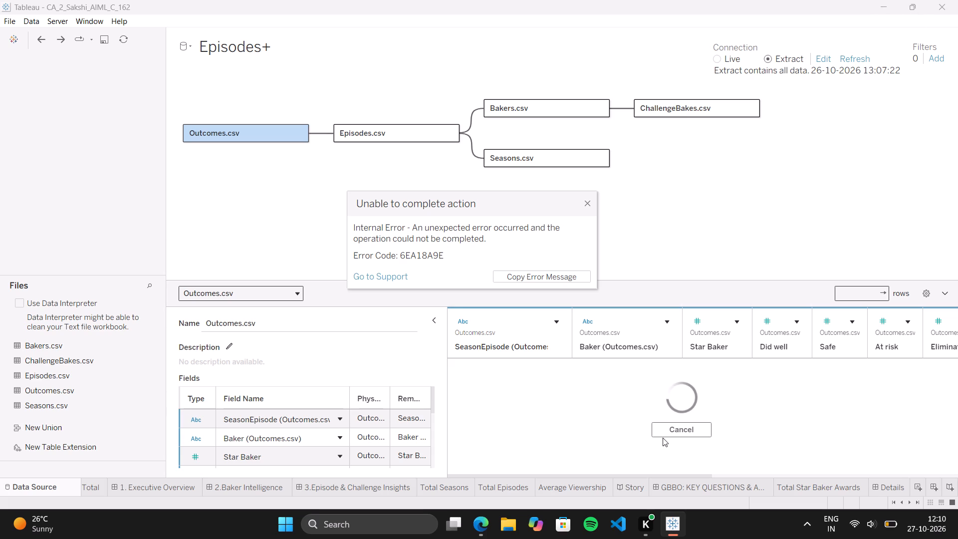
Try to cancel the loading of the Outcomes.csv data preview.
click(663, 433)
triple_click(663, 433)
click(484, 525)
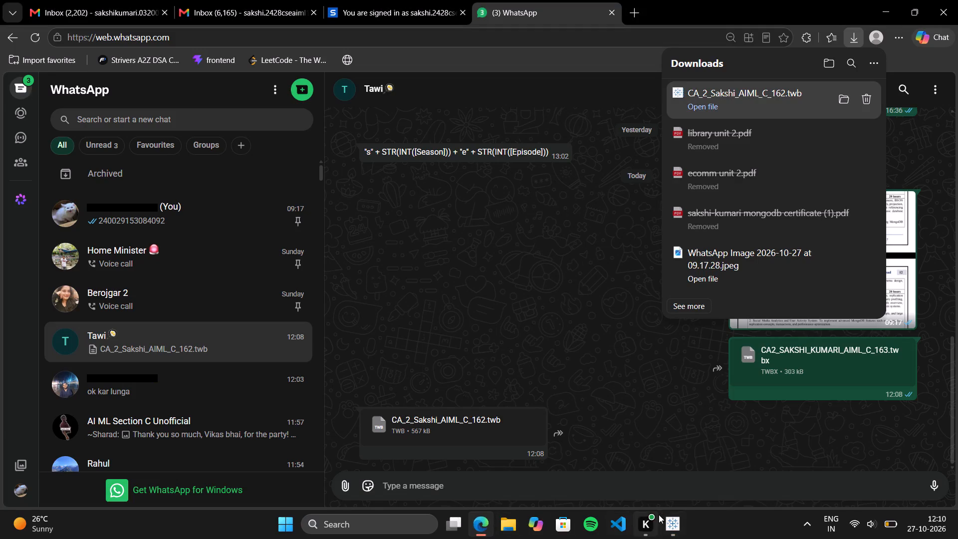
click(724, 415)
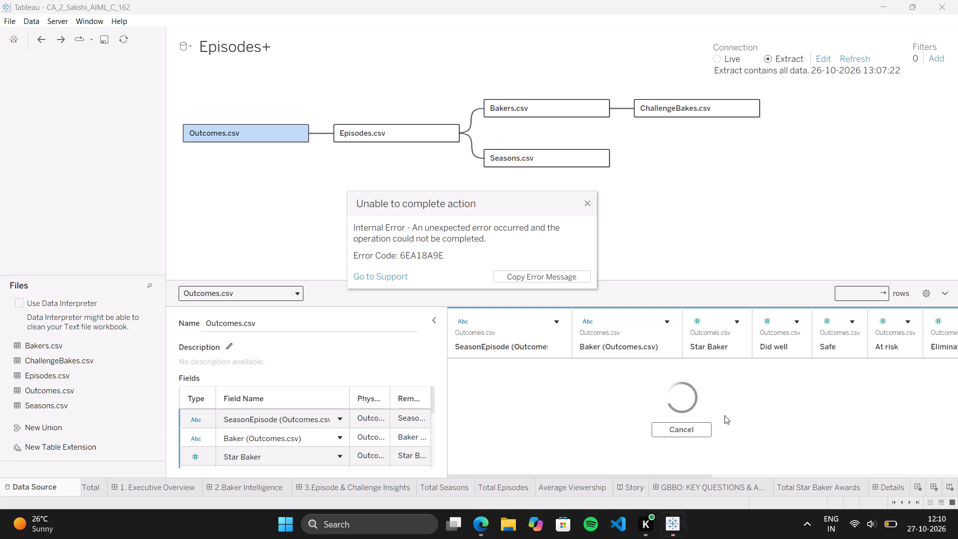
Close the CA_2 workbook window with the unavailable Episodes+ extract.
triple_click(938, 7)
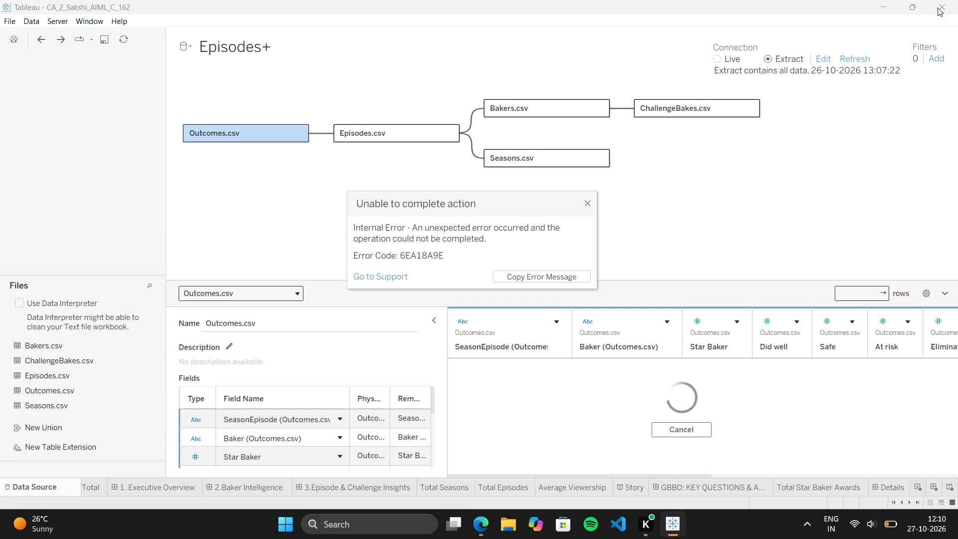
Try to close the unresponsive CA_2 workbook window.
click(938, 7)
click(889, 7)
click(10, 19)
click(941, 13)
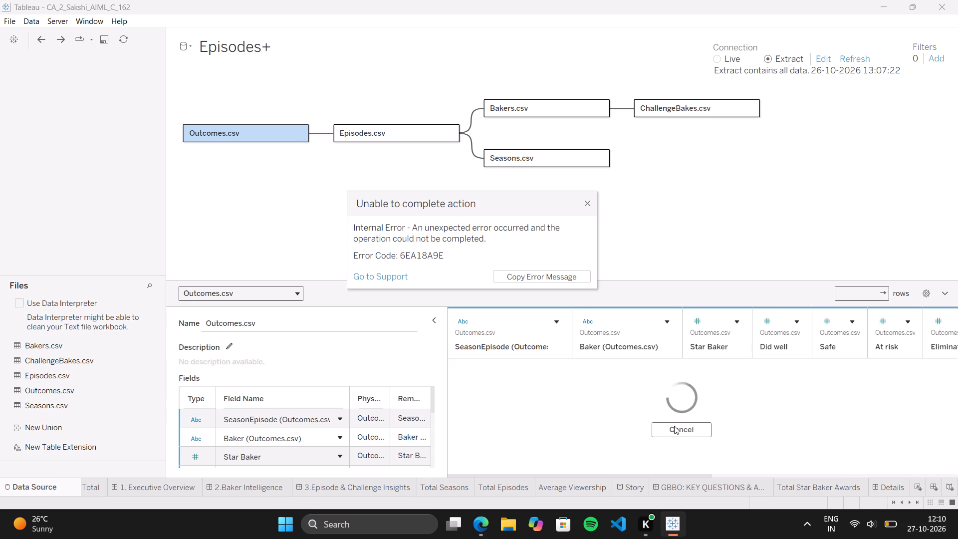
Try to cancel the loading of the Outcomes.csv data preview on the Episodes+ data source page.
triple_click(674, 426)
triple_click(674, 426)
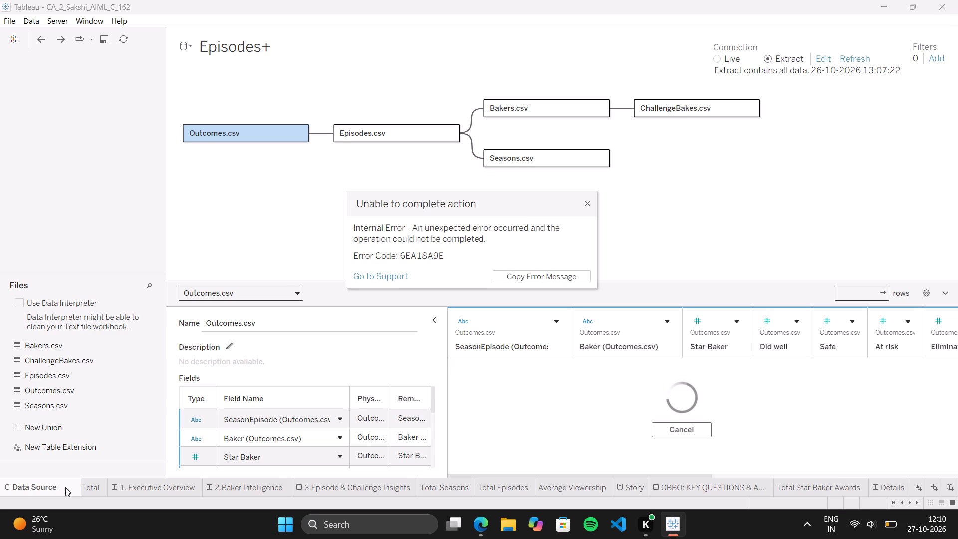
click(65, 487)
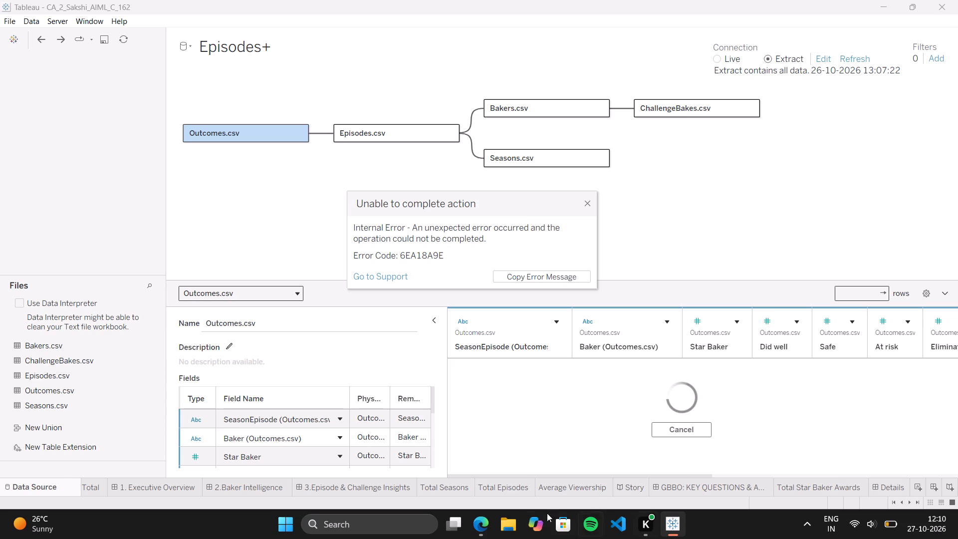
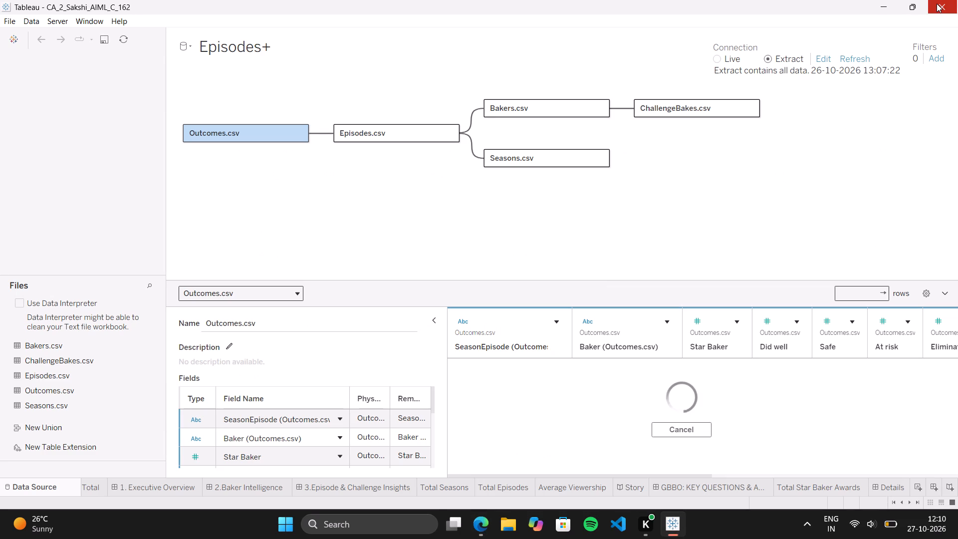
Close the CA_2 workbook while its Episodes+ data source preview is still loading.
click(937, 3)
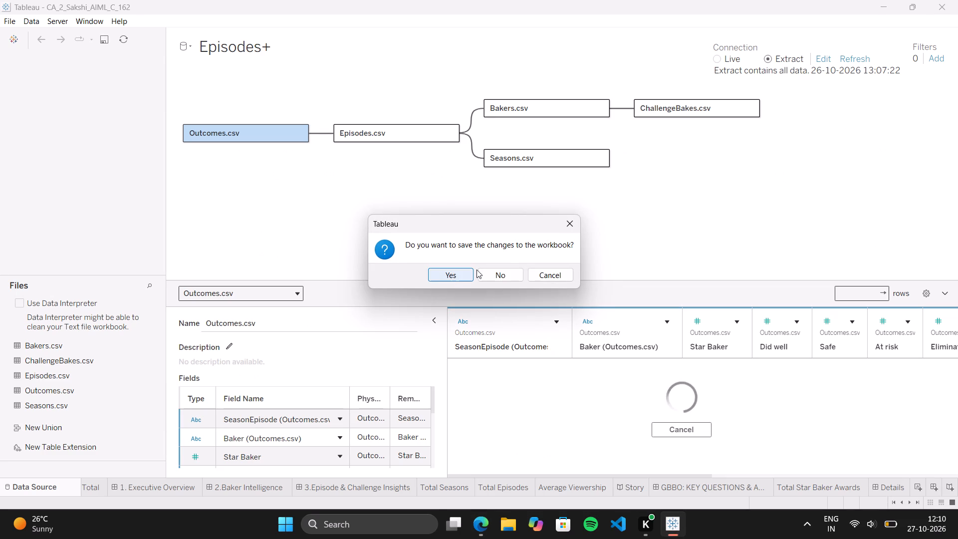
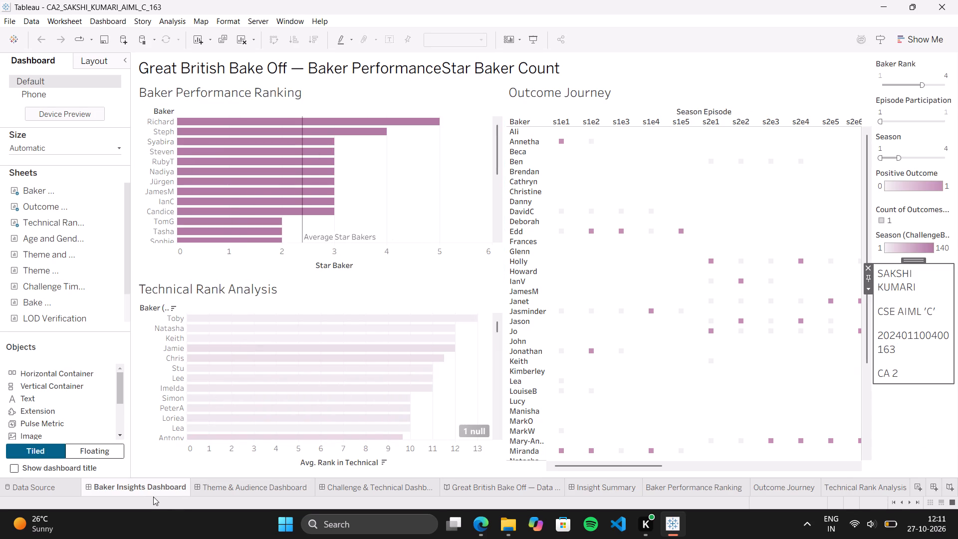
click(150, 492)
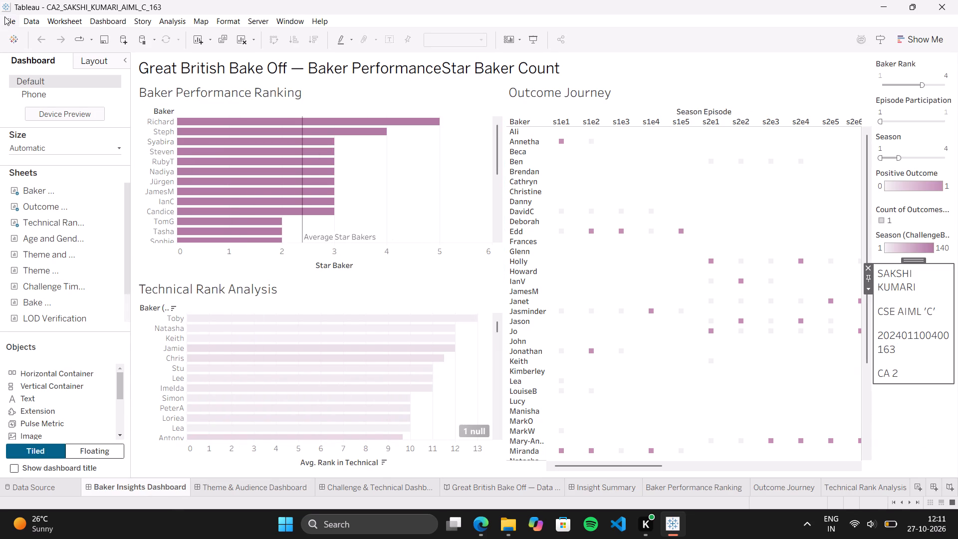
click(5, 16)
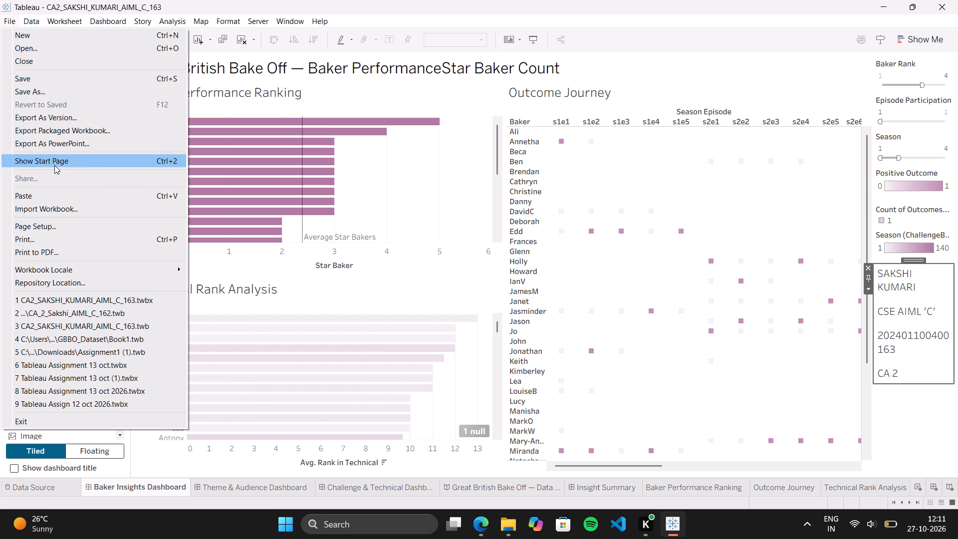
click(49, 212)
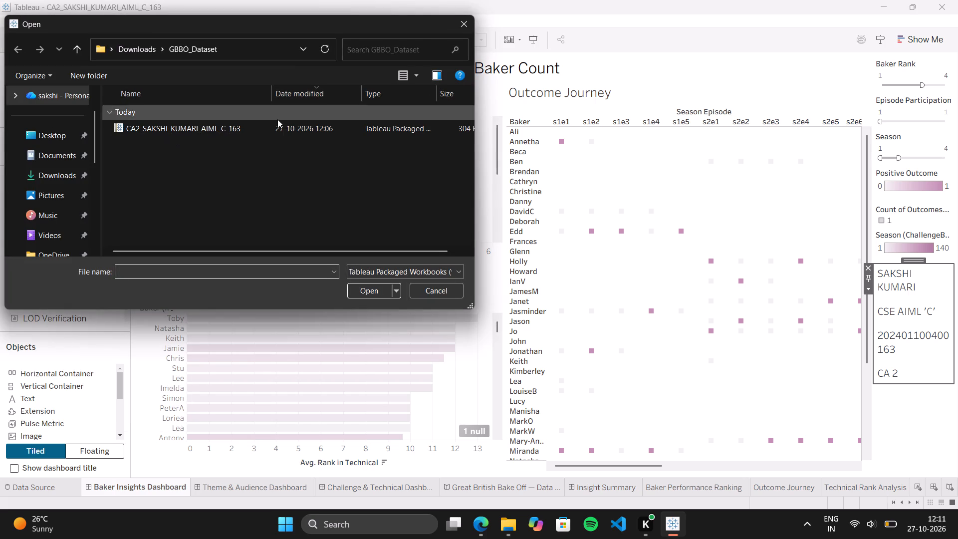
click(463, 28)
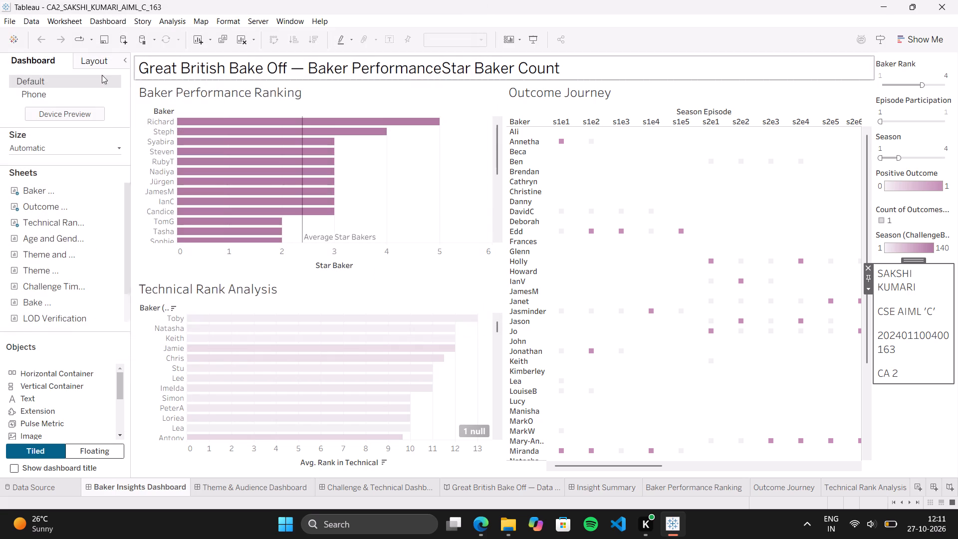
Save a copy of the workbook as a Tableau Packaged Workbook in GBBO_Dataset, appending "_dashboard1" to its file name.
click(12, 24)
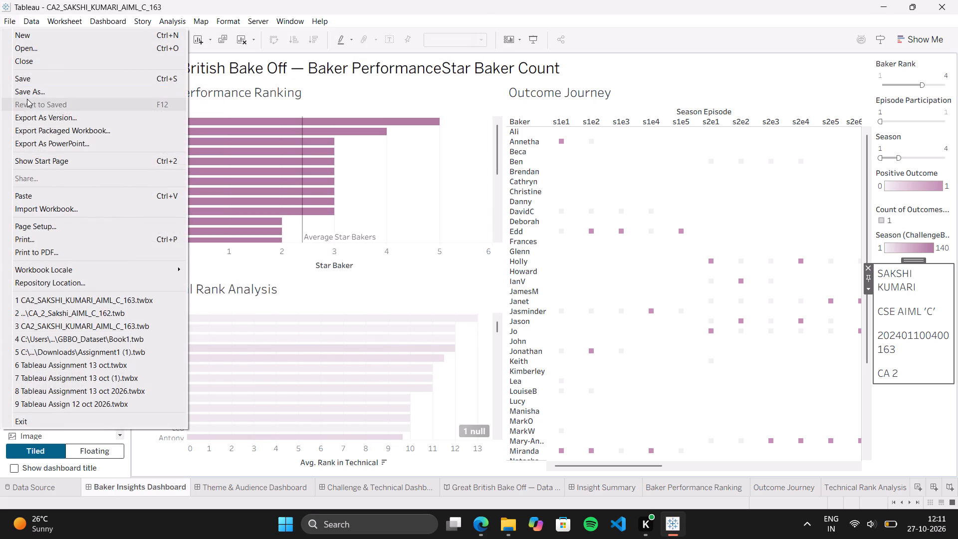
click(43, 92)
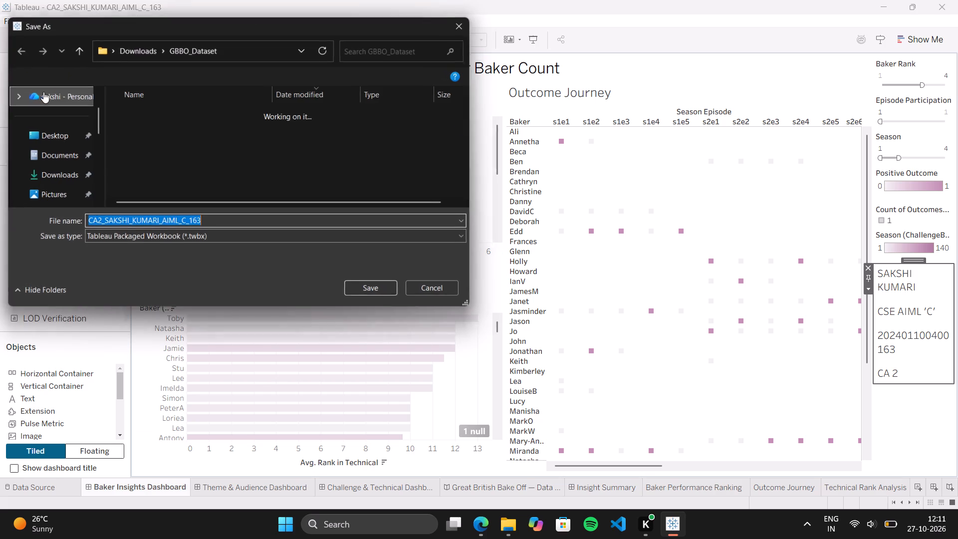
click(206, 220)
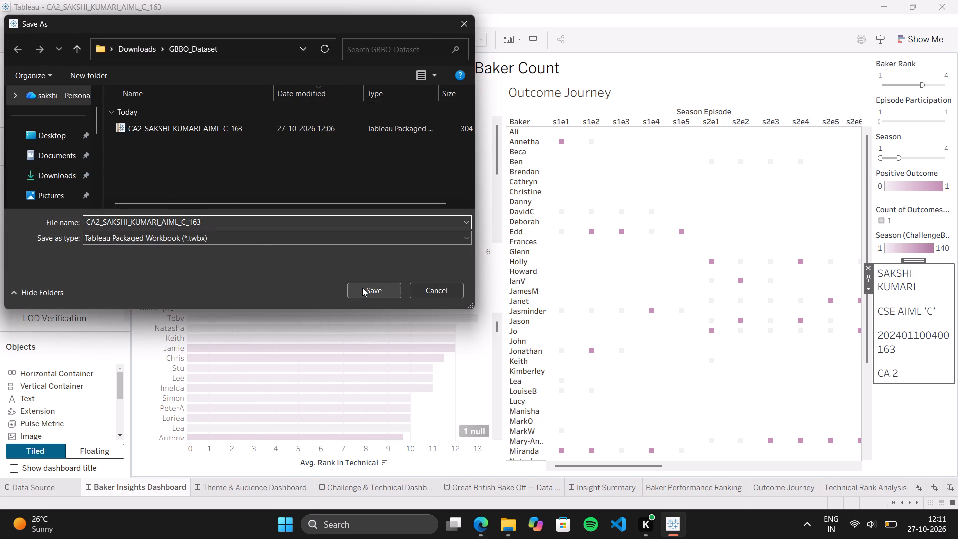
click(261, 219)
text(_dashboard1)
key(Return)
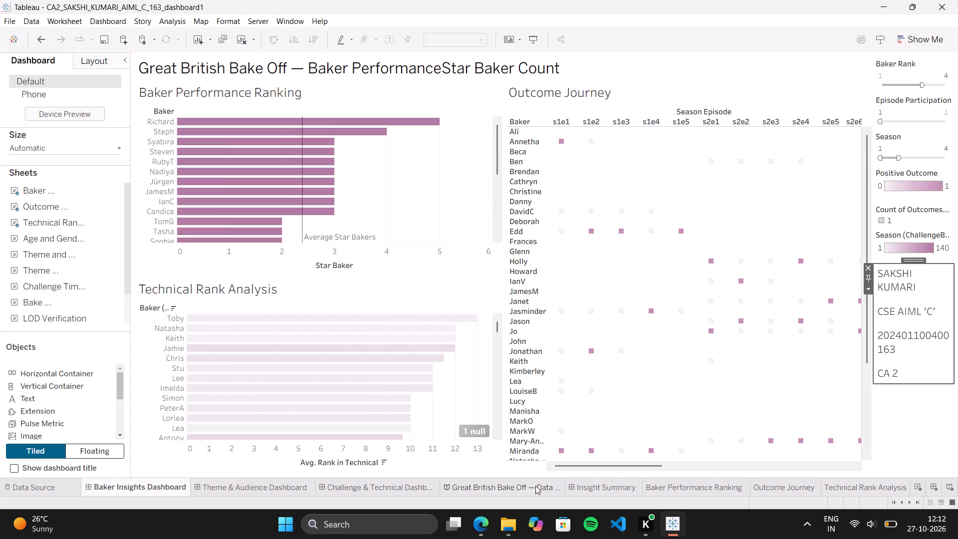
Switch to File Explorer, open the packaged workbook ending in "_dashboard1" from GBBO_Dataset to check it, and close its window.
click(511, 524)
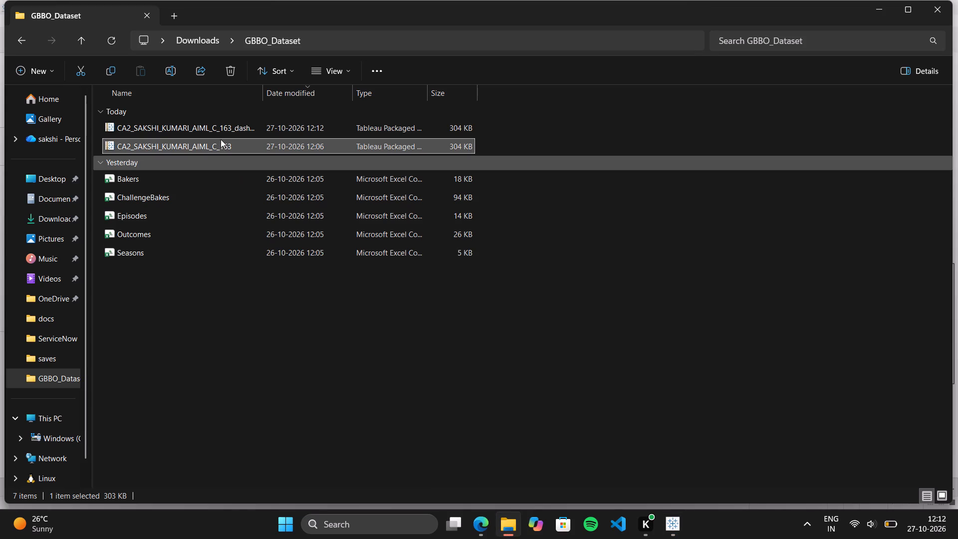
double_click(216, 130)
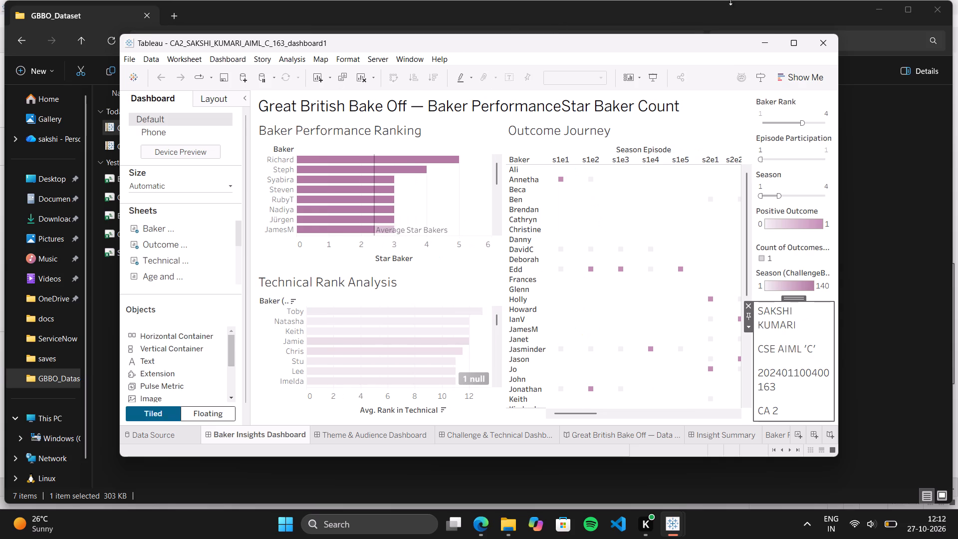
click(830, 48)
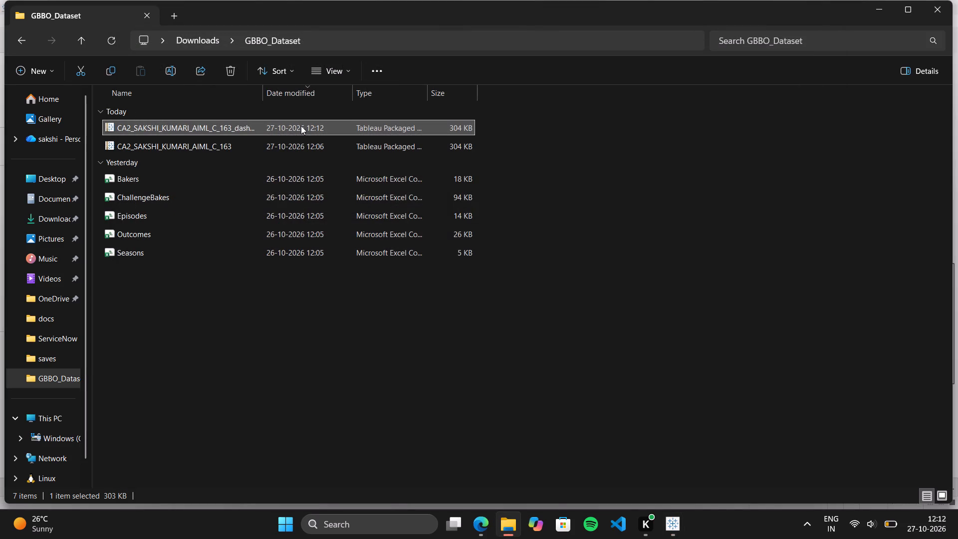
Delete the packaged workbook copy ending in "_dashboard1" from the GBBO_Dataset folder and close the File Explorer window.
key(Delete)
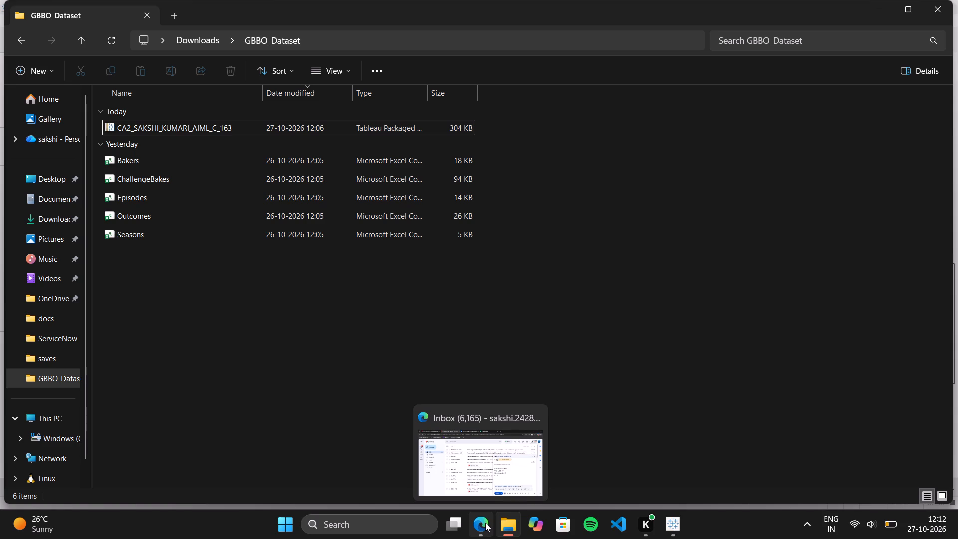
click(935, 9)
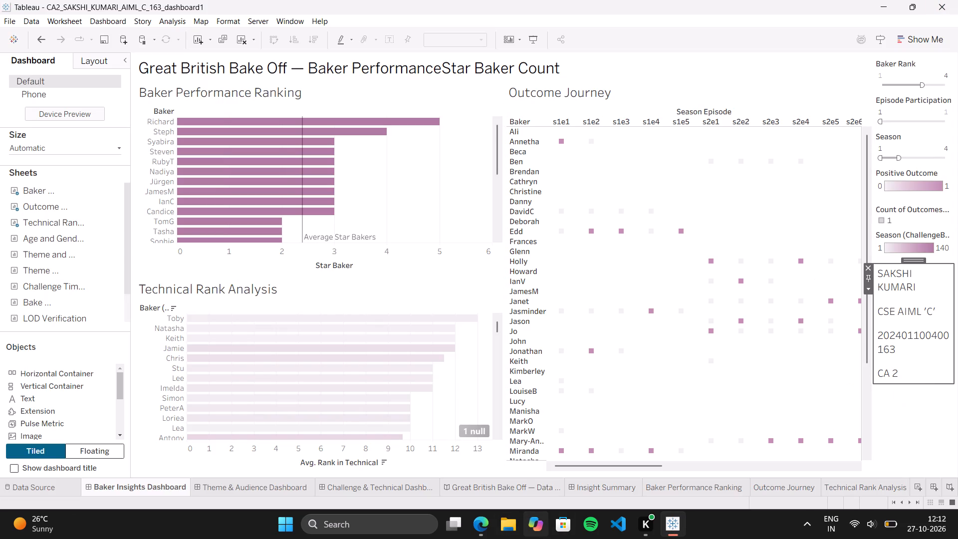
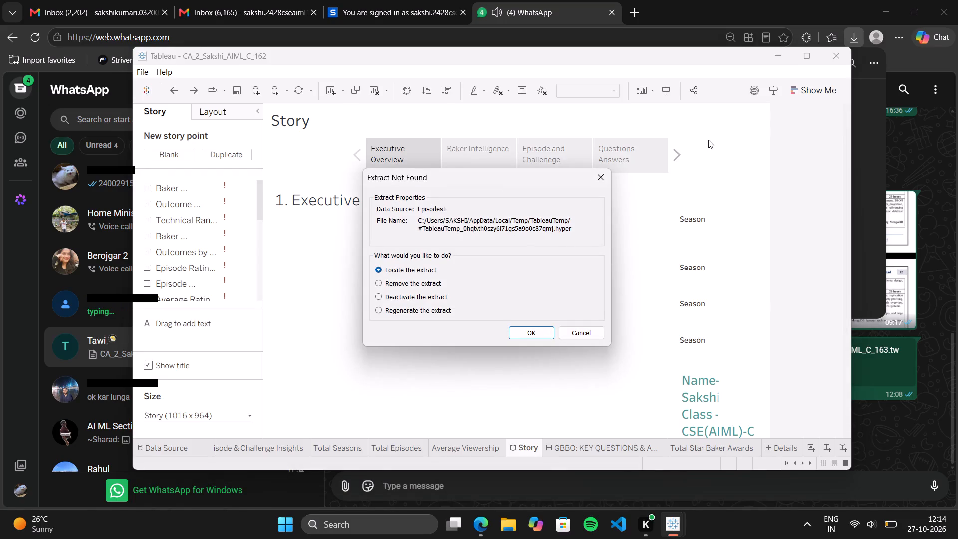
Dismiss the missing extract request for the Episodes+ data source and close the workbook ending in "_162".
click(596, 181)
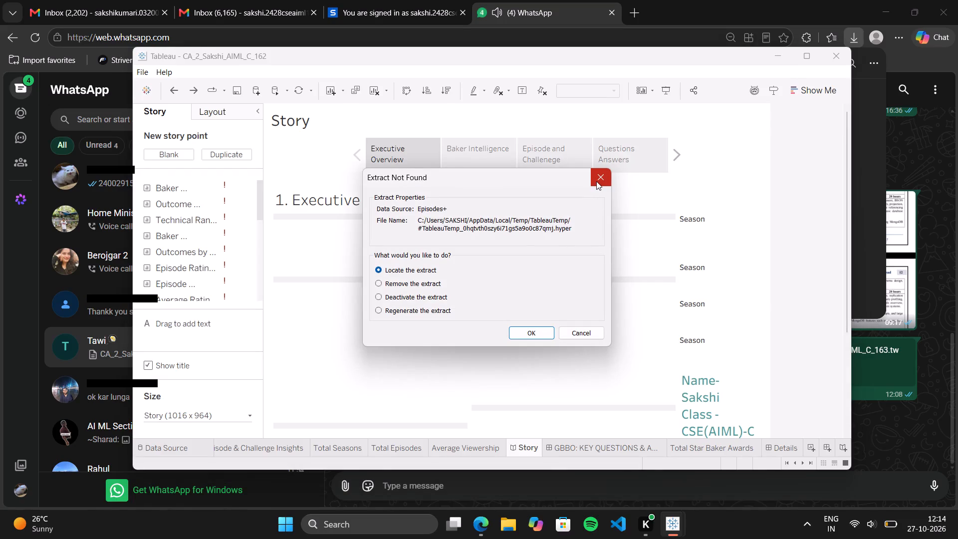
click(827, 53)
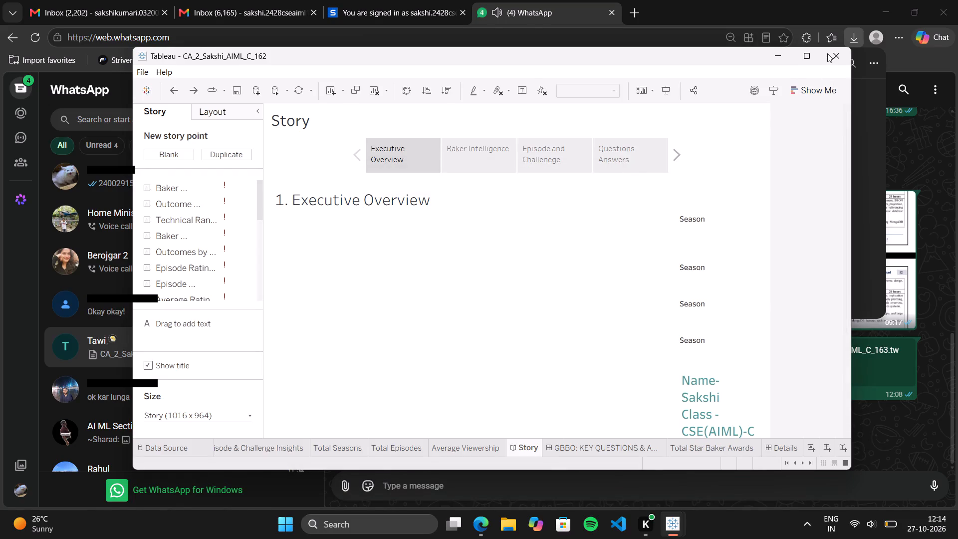
triple_click(832, 54)
click(832, 54)
key(Escape)
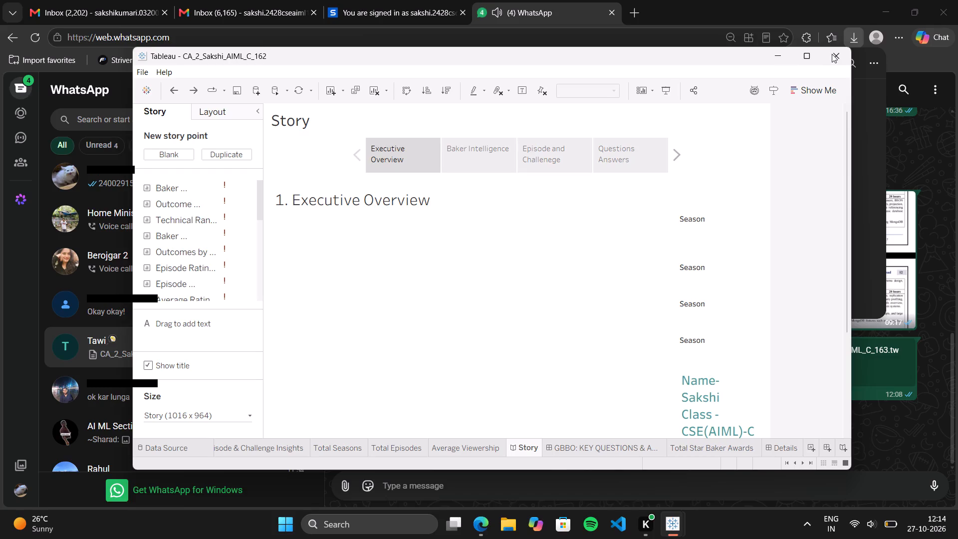
key(Escape)
click(837, 57)
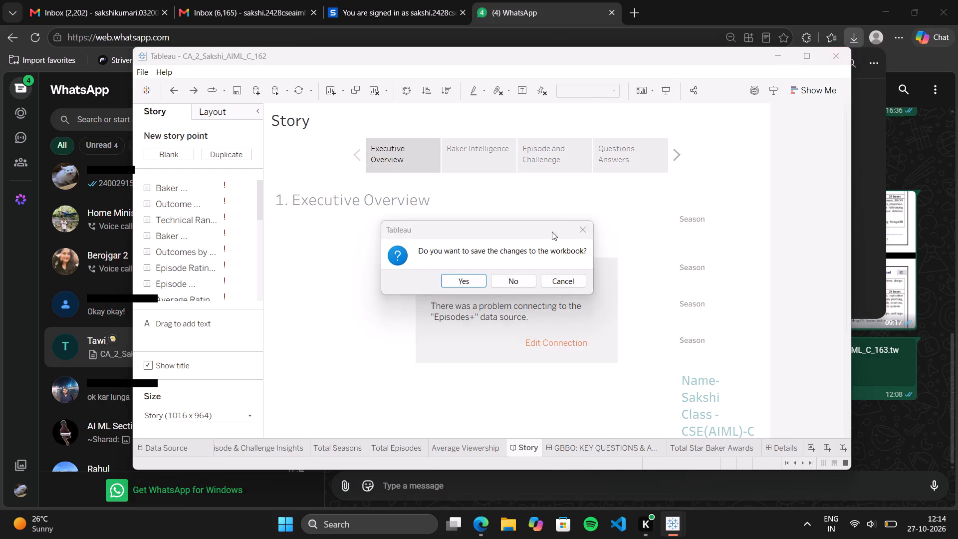
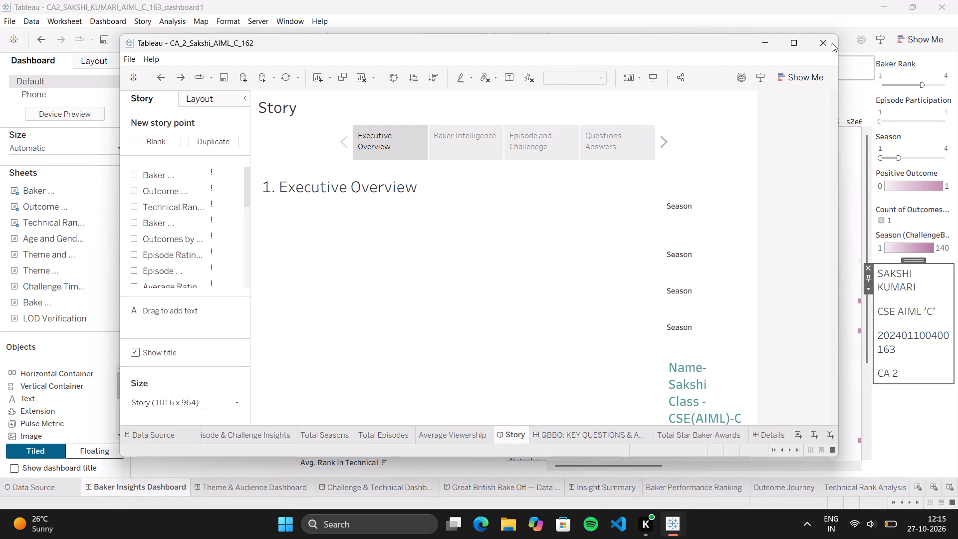
Close the workbook ending in "_162" without saving its changes.
key(Escape)
click(832, 43)
key(Escape)
click(832, 43)
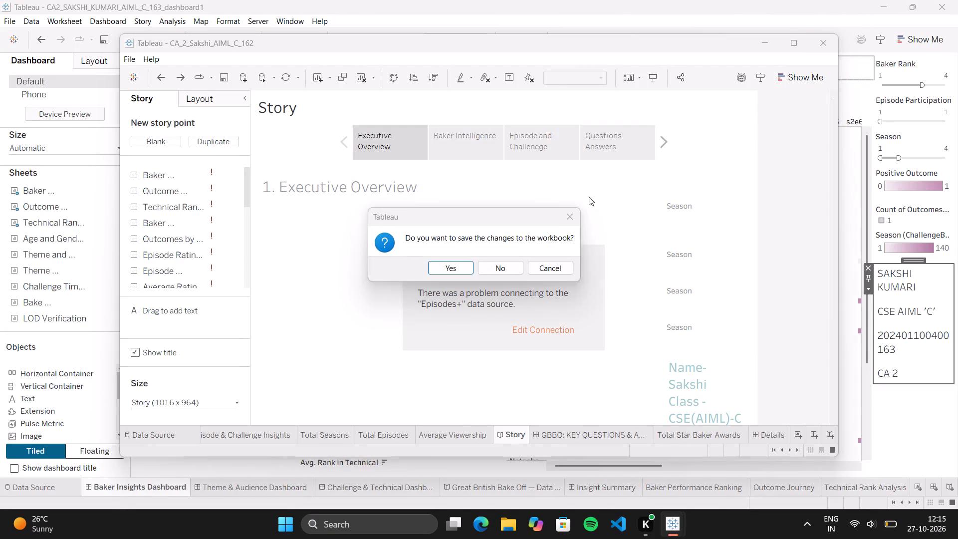
drag(498, 278, 498, 270)
click(498, 270)
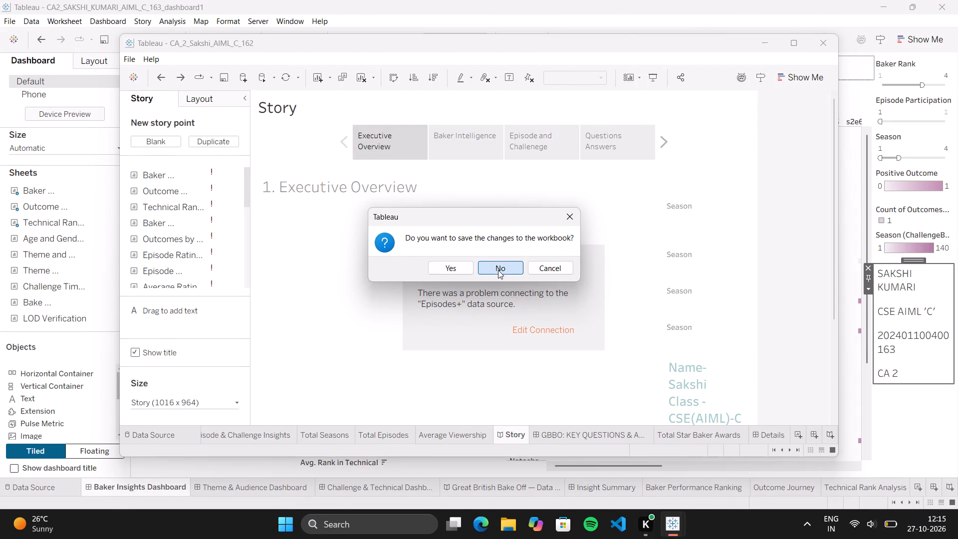